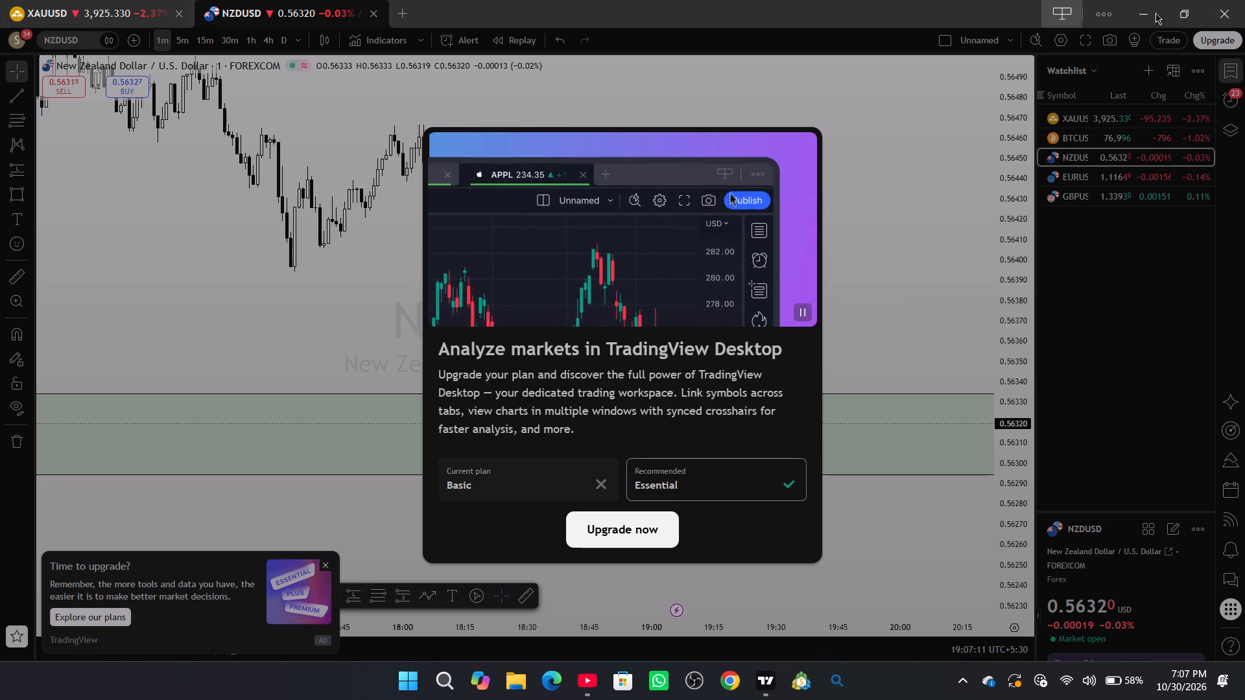
Close the TradingView desktop application.
click(1221, 18)
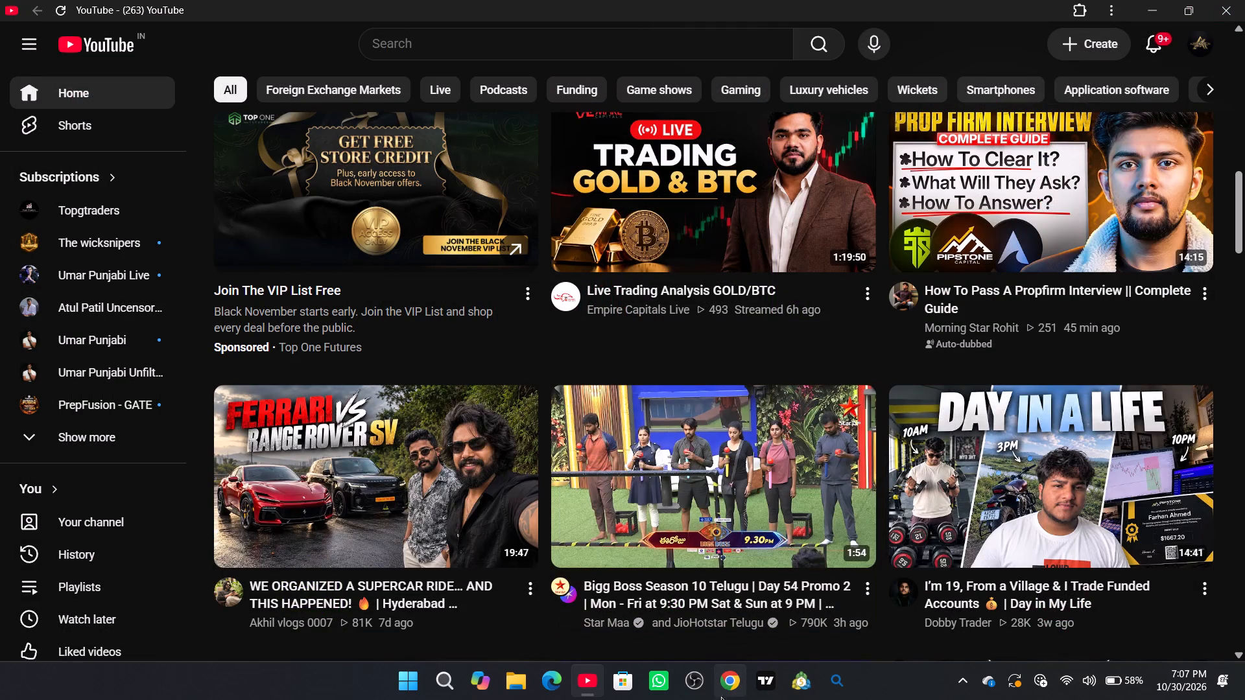
Switch to Chrome, search Google for "tradingview — track all markets — india india" and open the TradingView website.
click(723, 694)
click(558, 328)
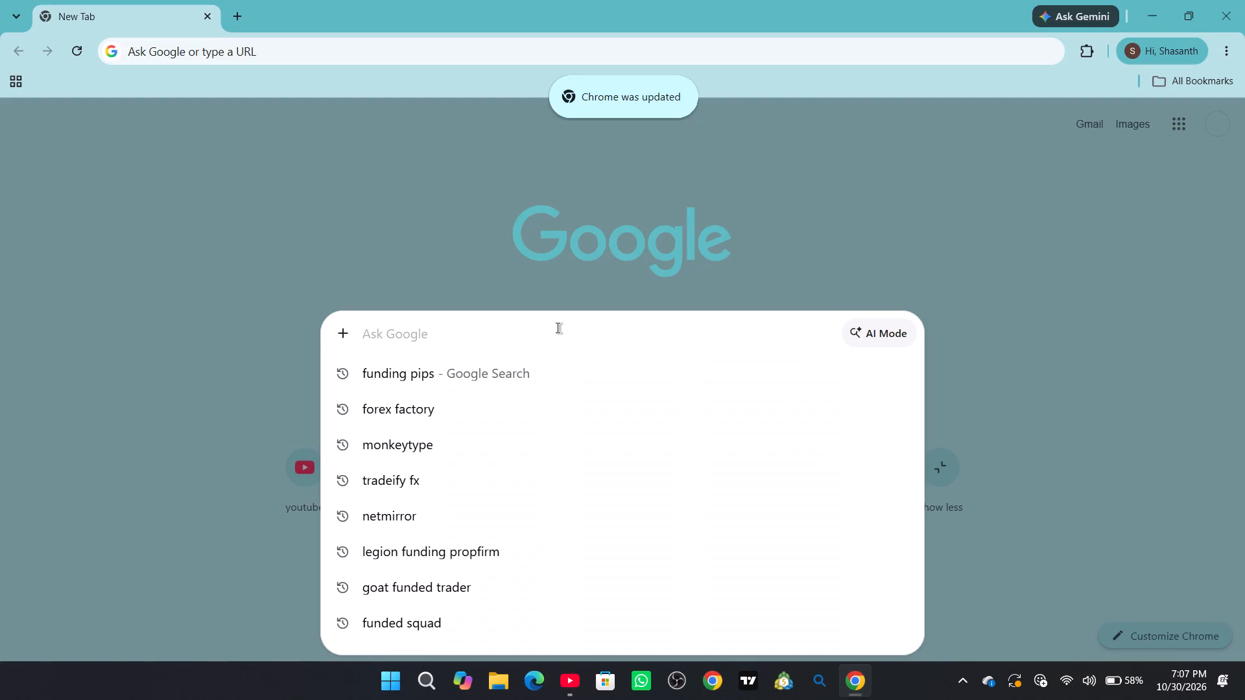
text(tradin)
key(Down)
key(Down)
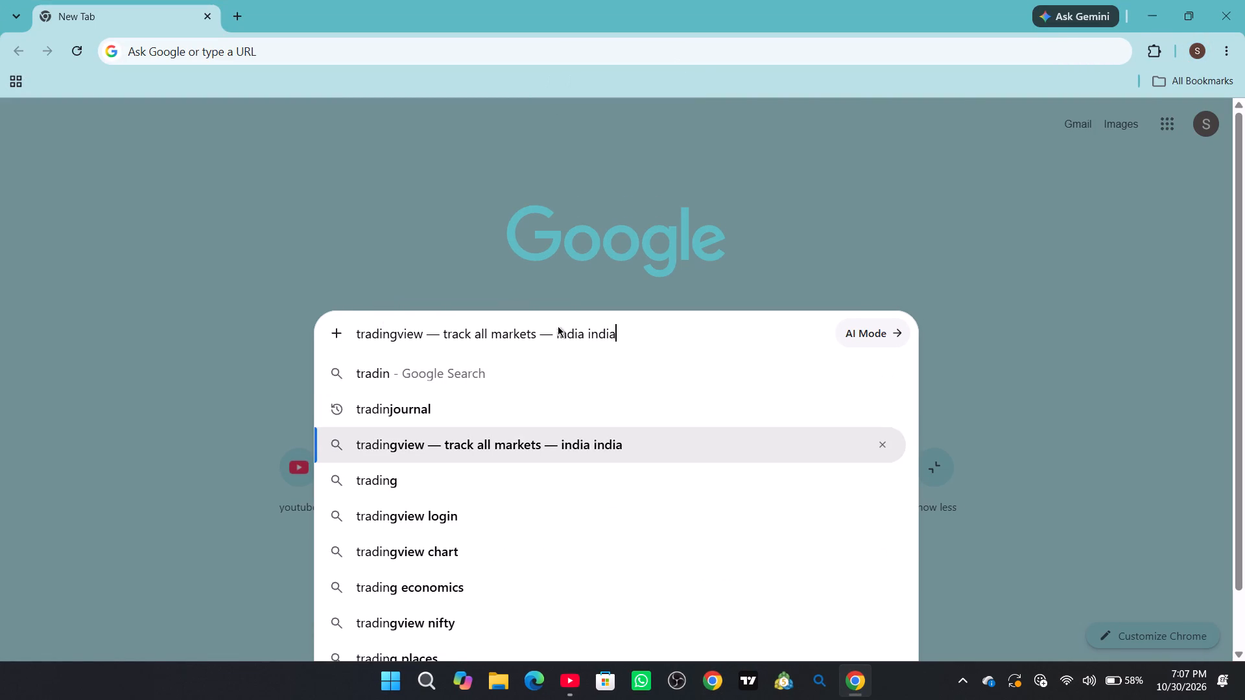
key(Return)
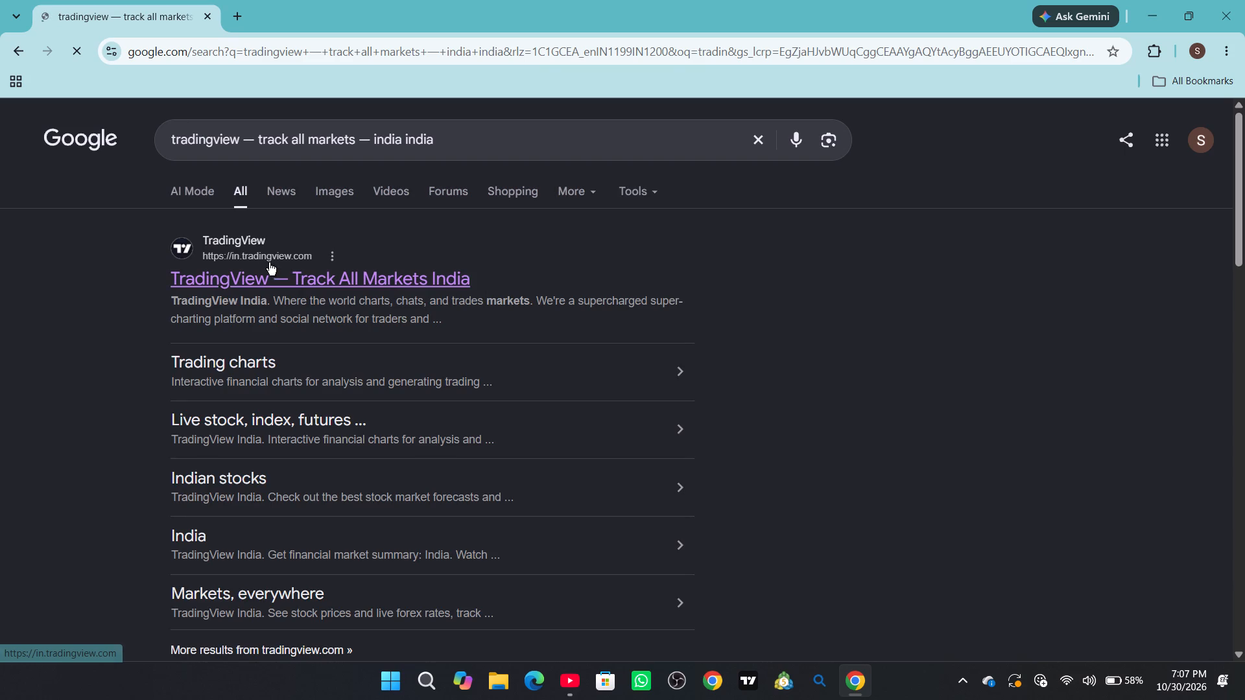
click(286, 278)
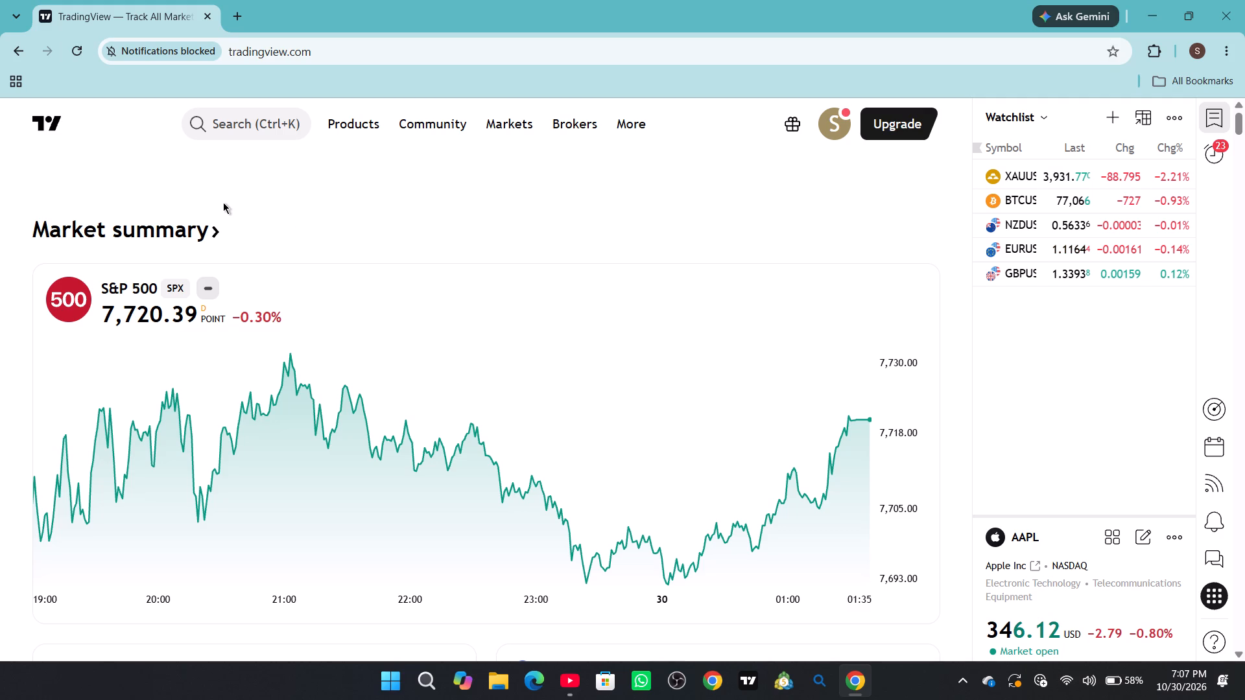
Look through the TradingView home page, from the market summary to the indicators and strategies section.
scroll(226, 198, down, 1)
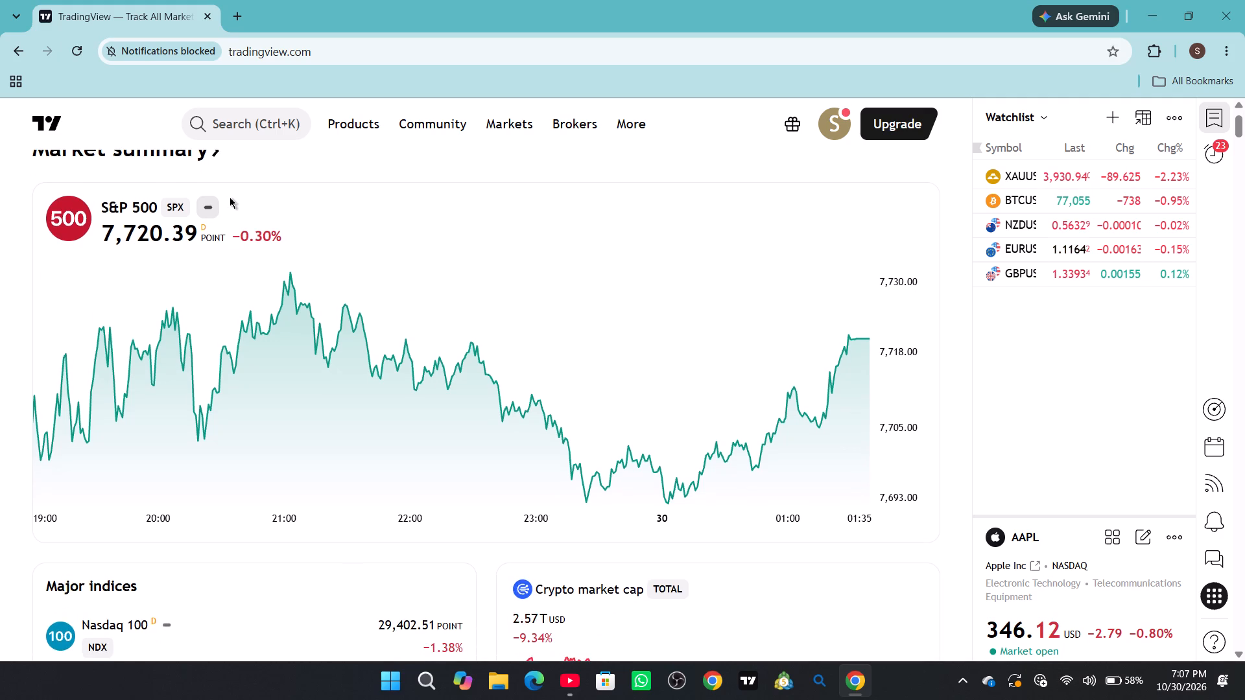
scroll(230, 197, down, 2)
scroll(235, 194, up, 4)
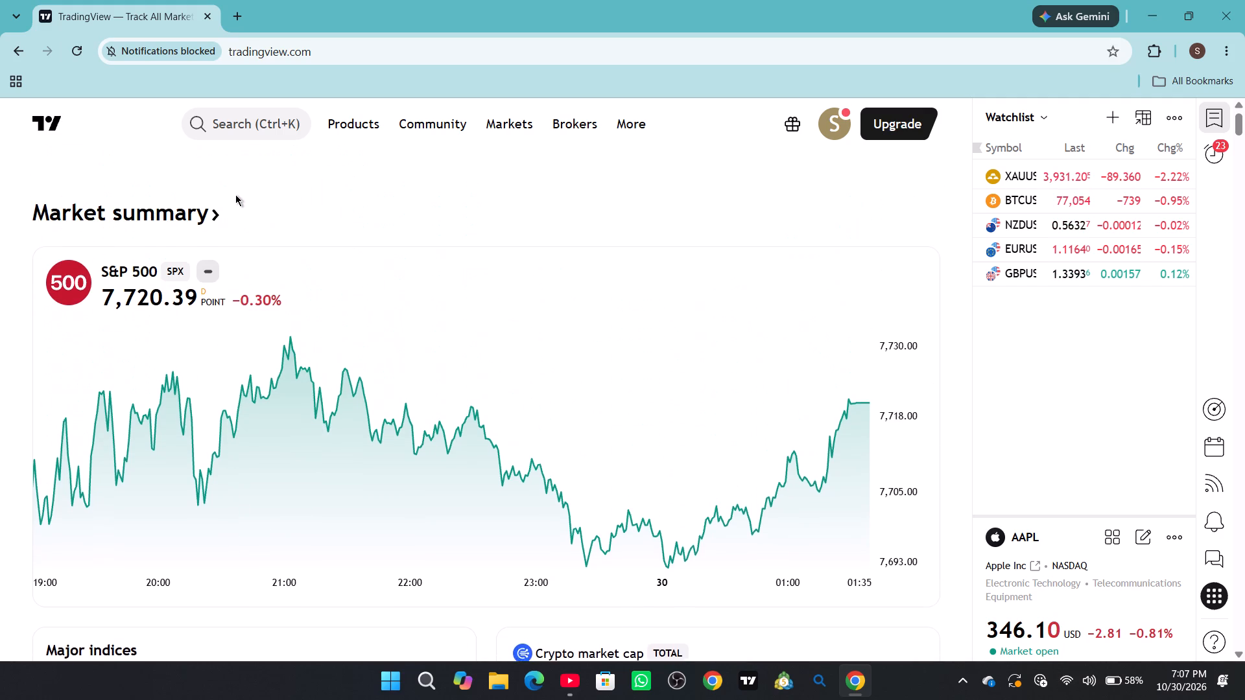
scroll(236, 194, down, 13)
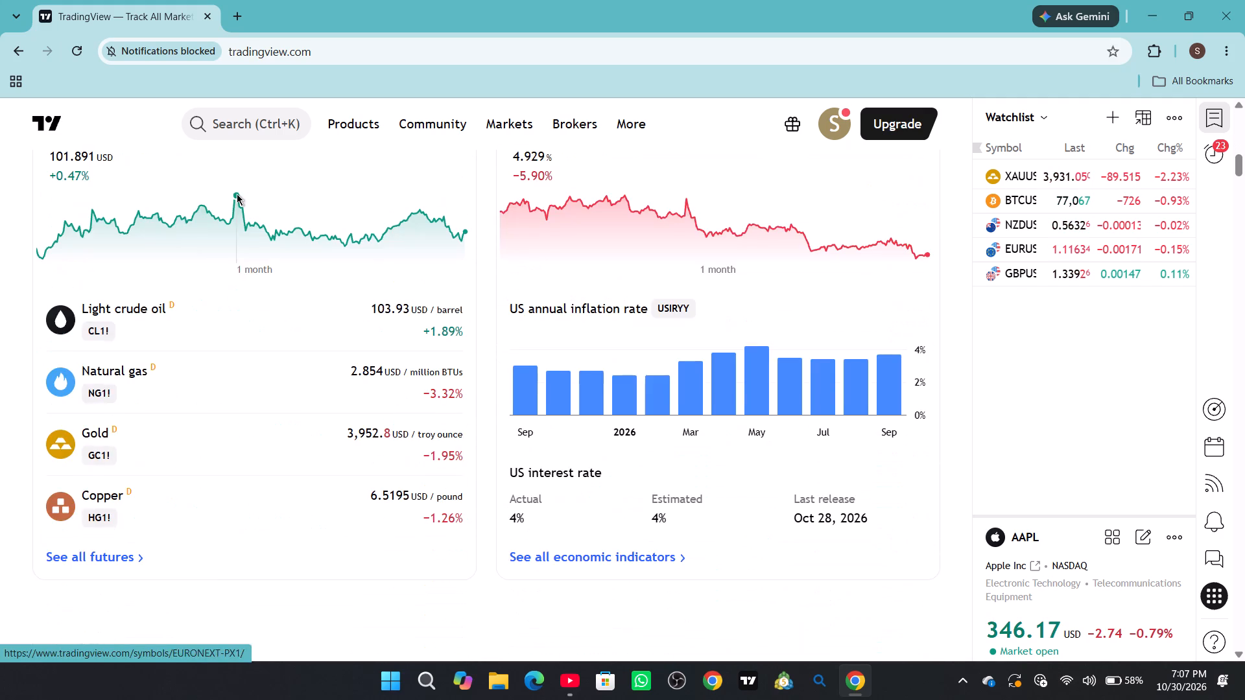
scroll(237, 194, down, 4)
scroll(237, 194, up, 3)
scroll(237, 194, down, 3)
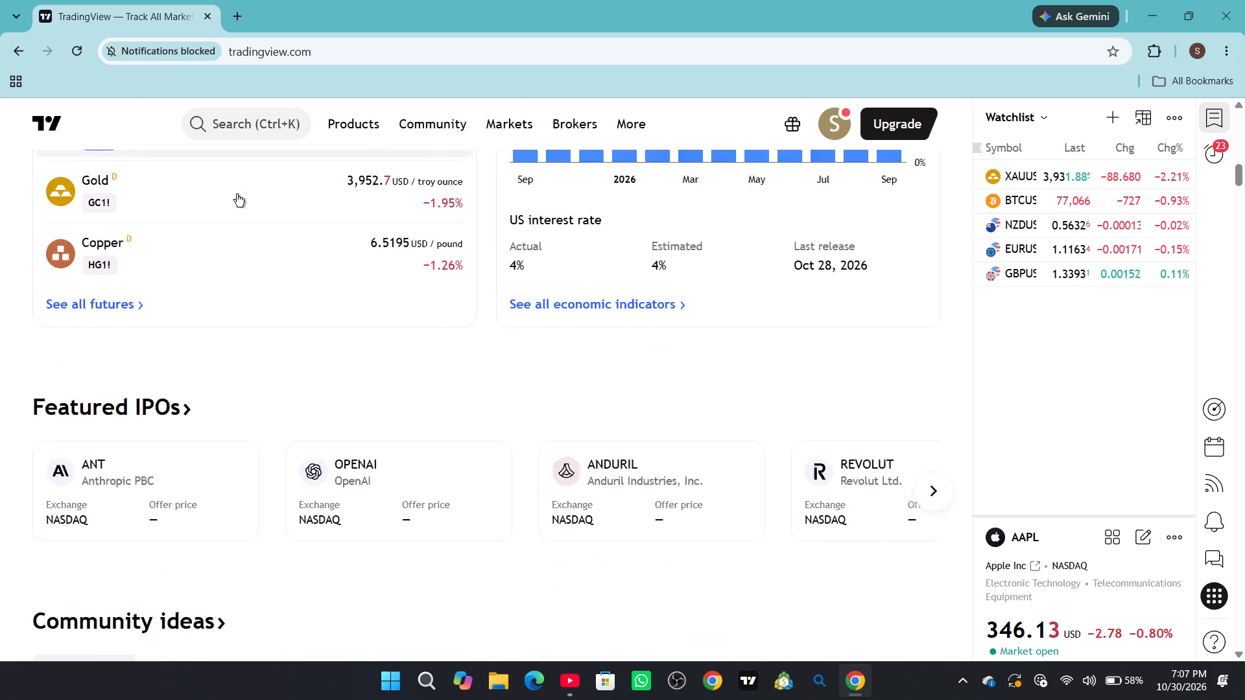
scroll(237, 194, down, 12)
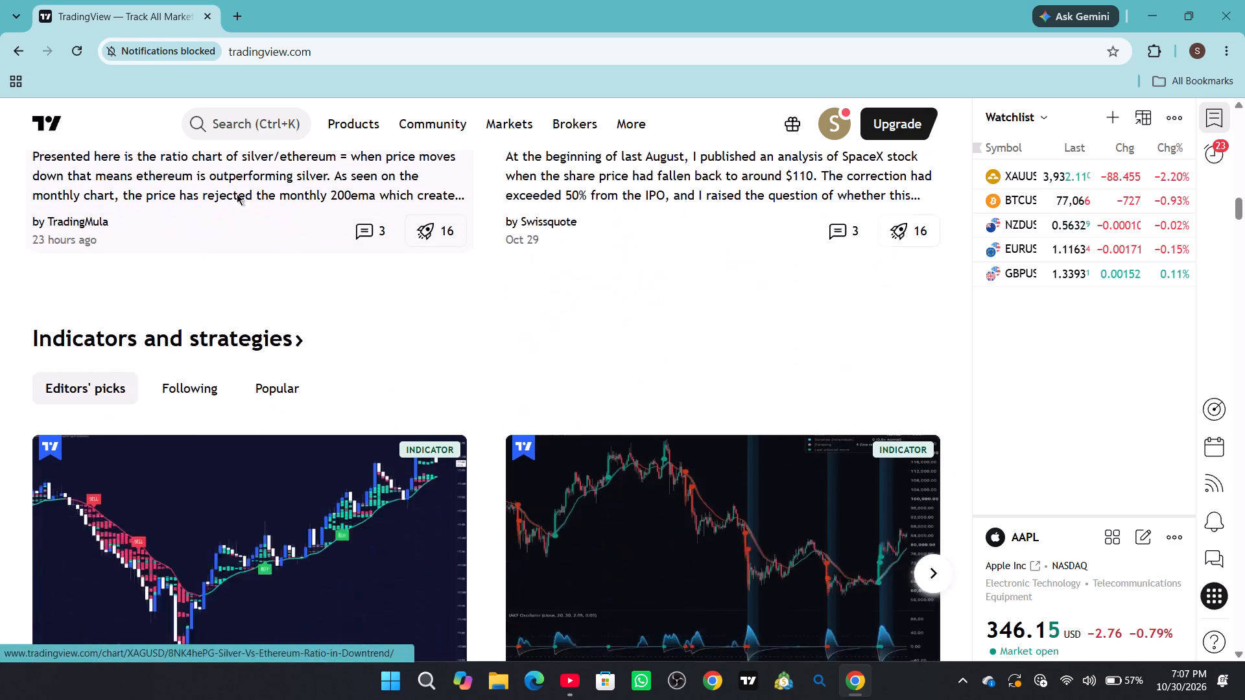
Search the symbols for xauusd, flag the first GOLD / U.S. DOLLAR result red and launch its chart.
click(264, 115)
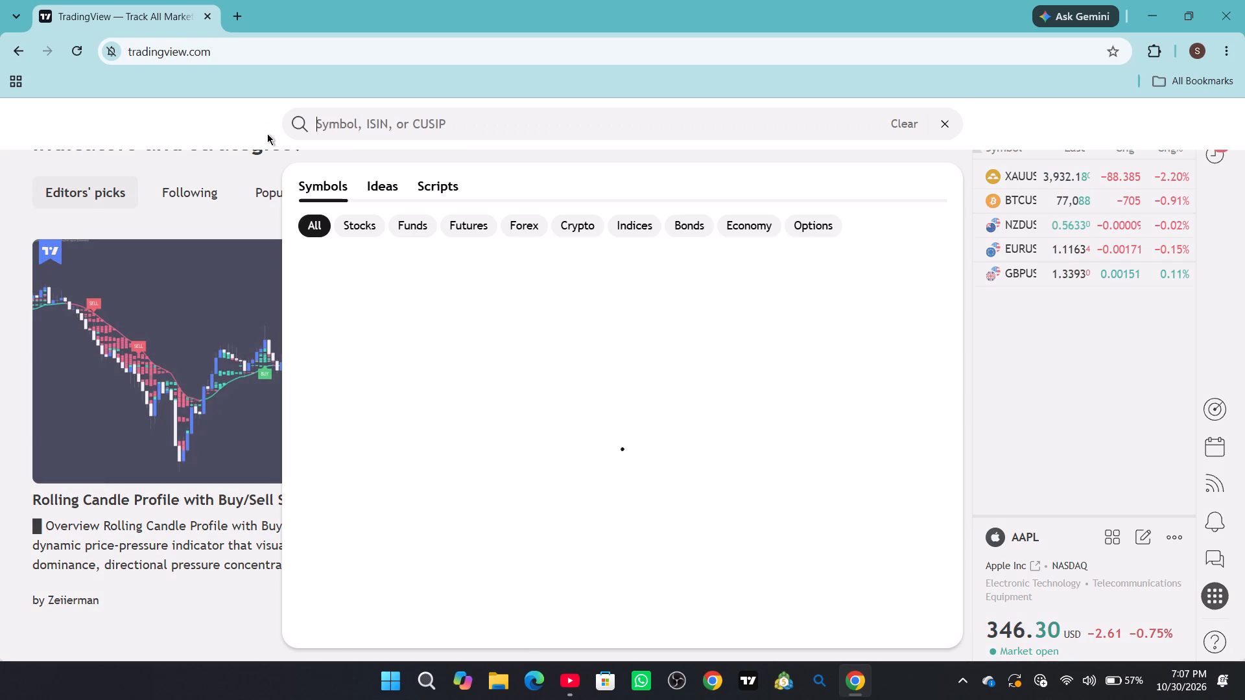
text(xauu)
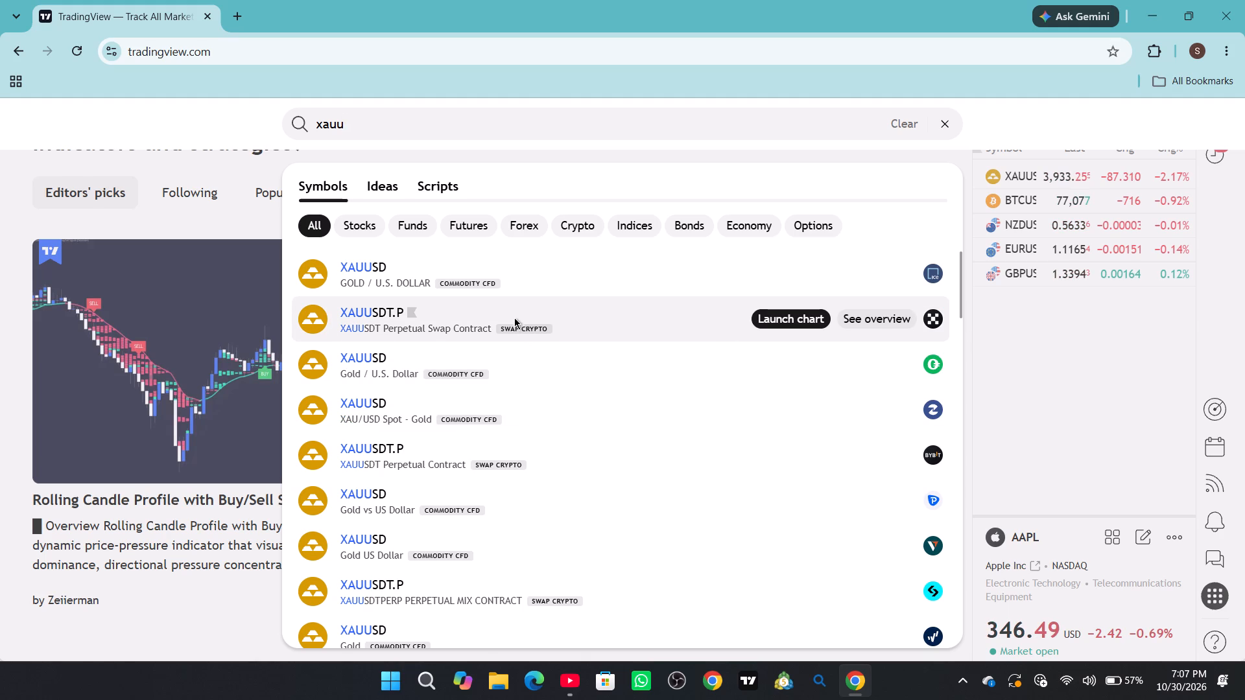
text(sd)
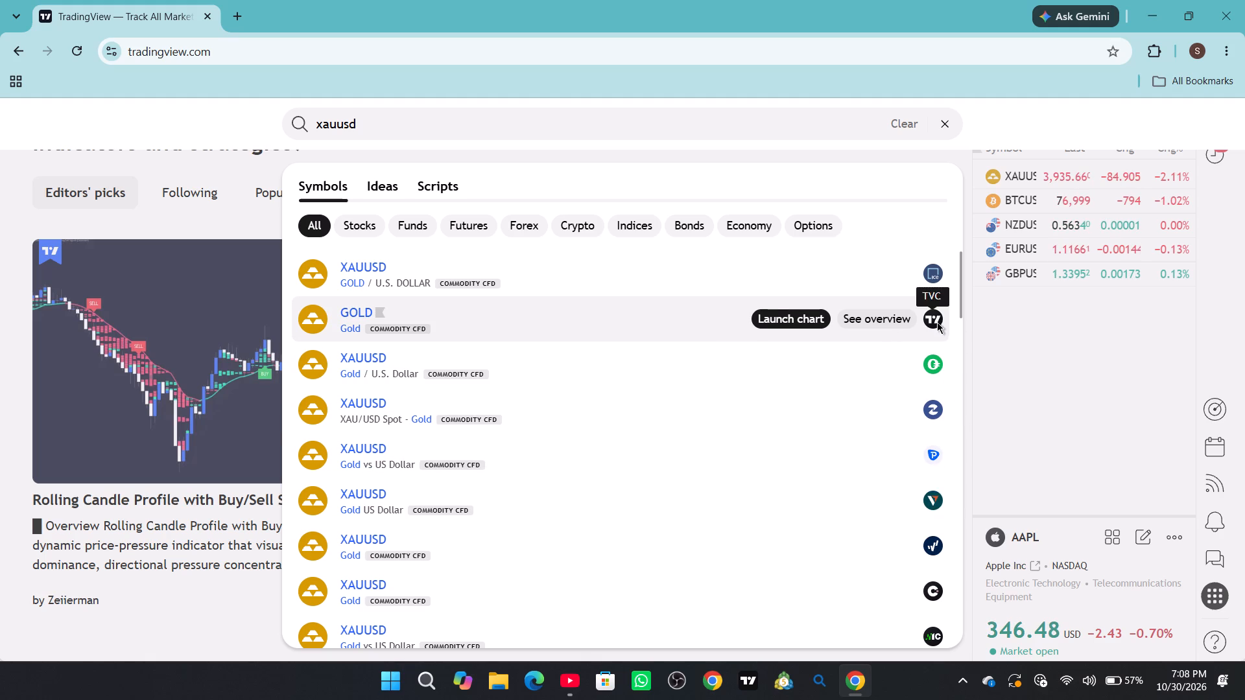
scroll(929, 369, down, 4)
scroll(929, 377, up, 8)
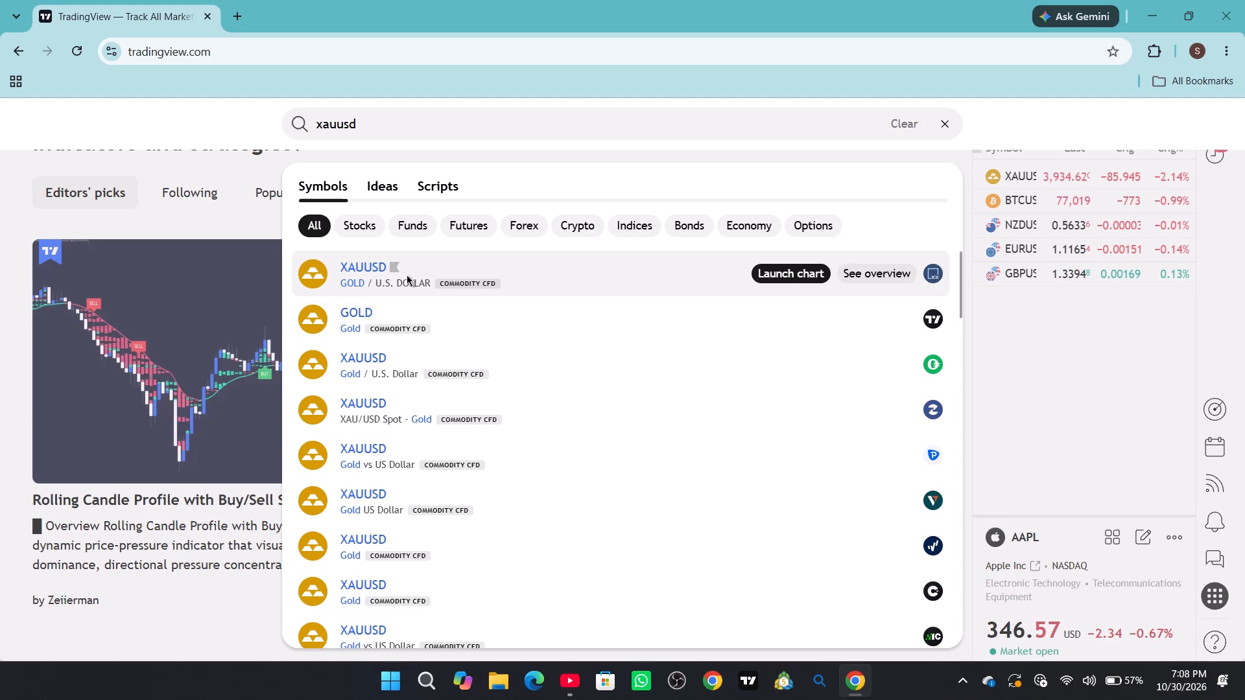
click(390, 267)
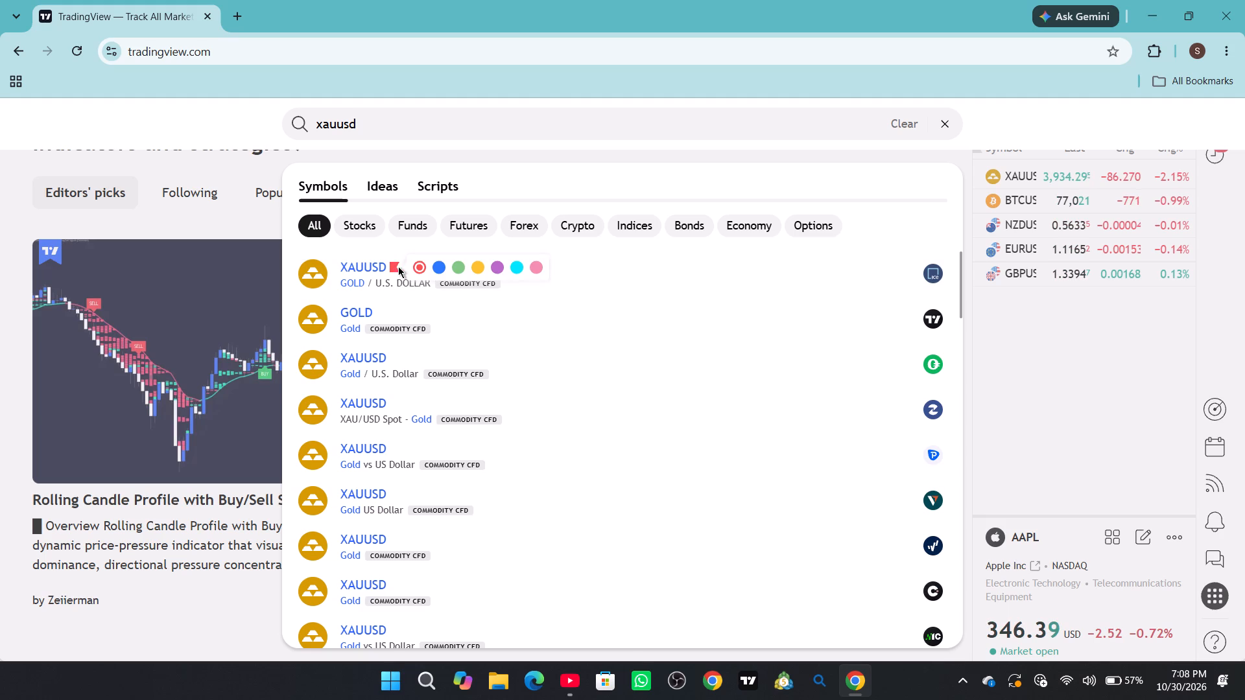
click(781, 271)
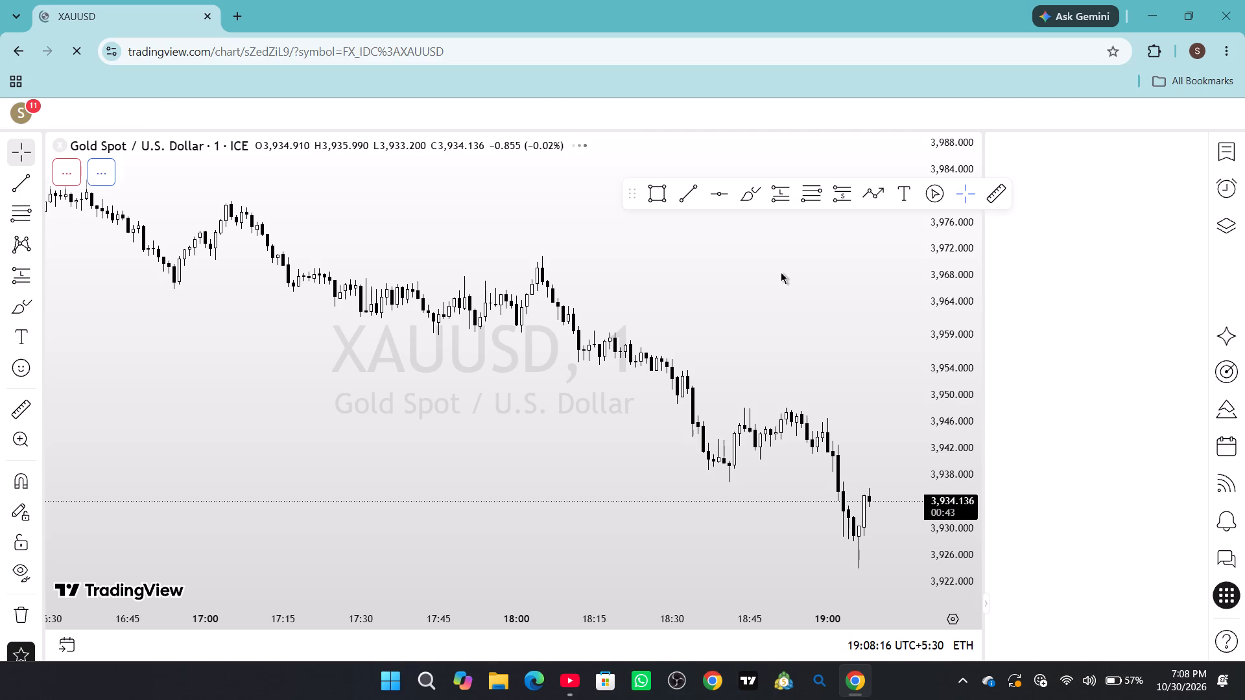
Examine the recent price action on the 1-minute XAUUSD chart.
scroll(685, 396, down, 10)
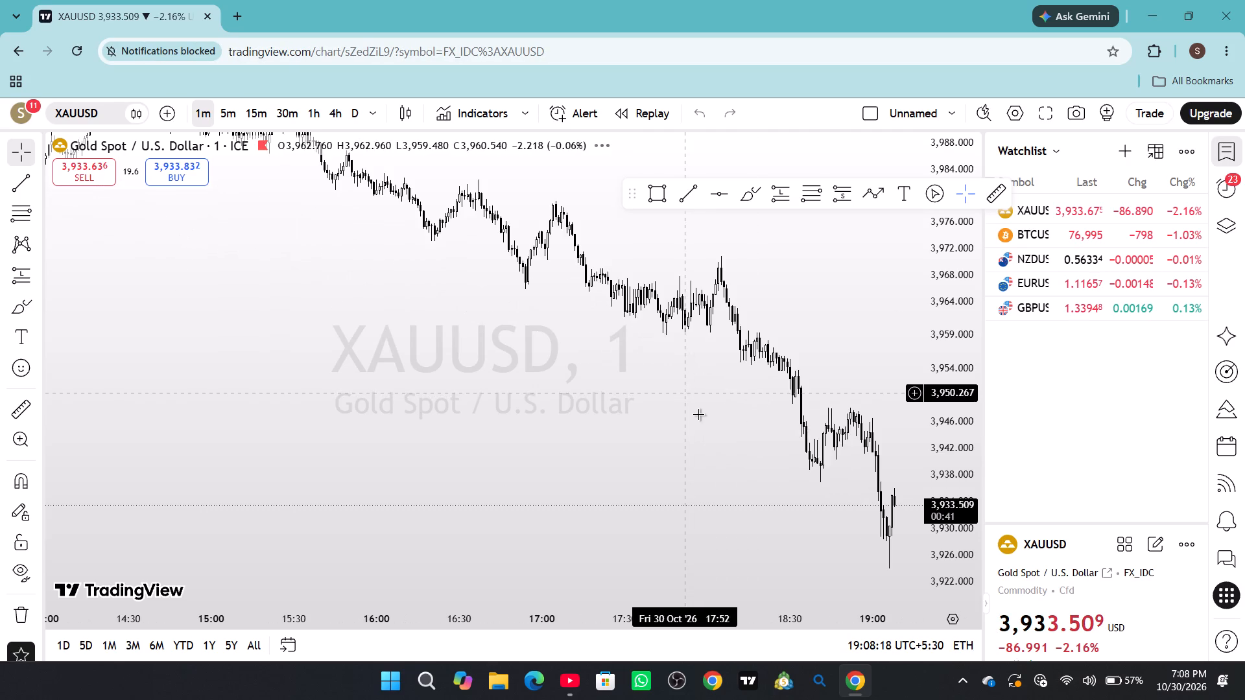
drag(700, 415, 429, 304)
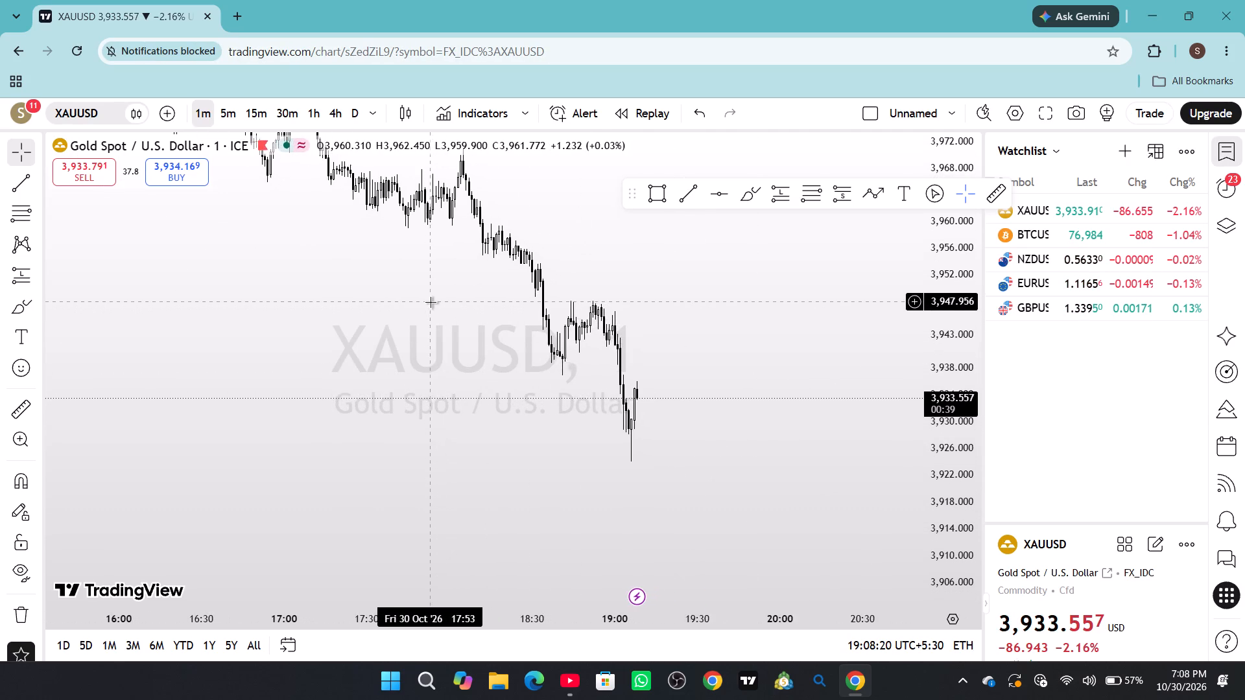
scroll(431, 302, up, 4)
drag(545, 342, 689, 344)
drag(931, 432, 923, 373)
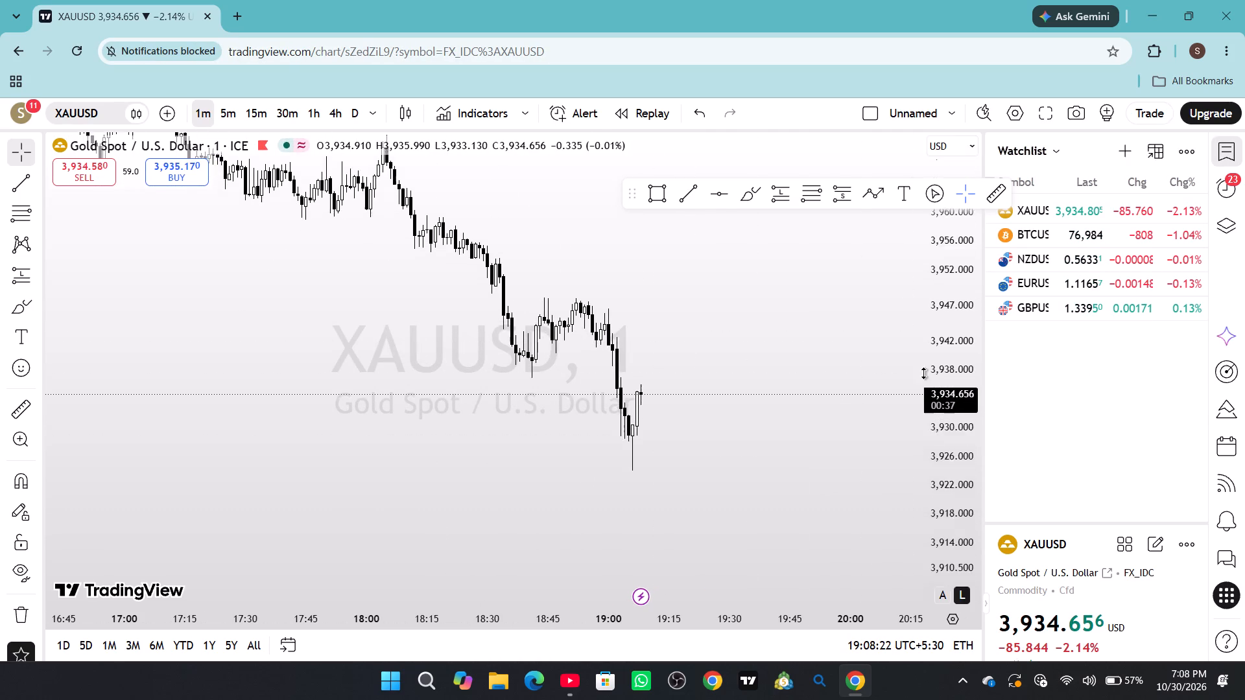
drag(923, 373, 921, 338)
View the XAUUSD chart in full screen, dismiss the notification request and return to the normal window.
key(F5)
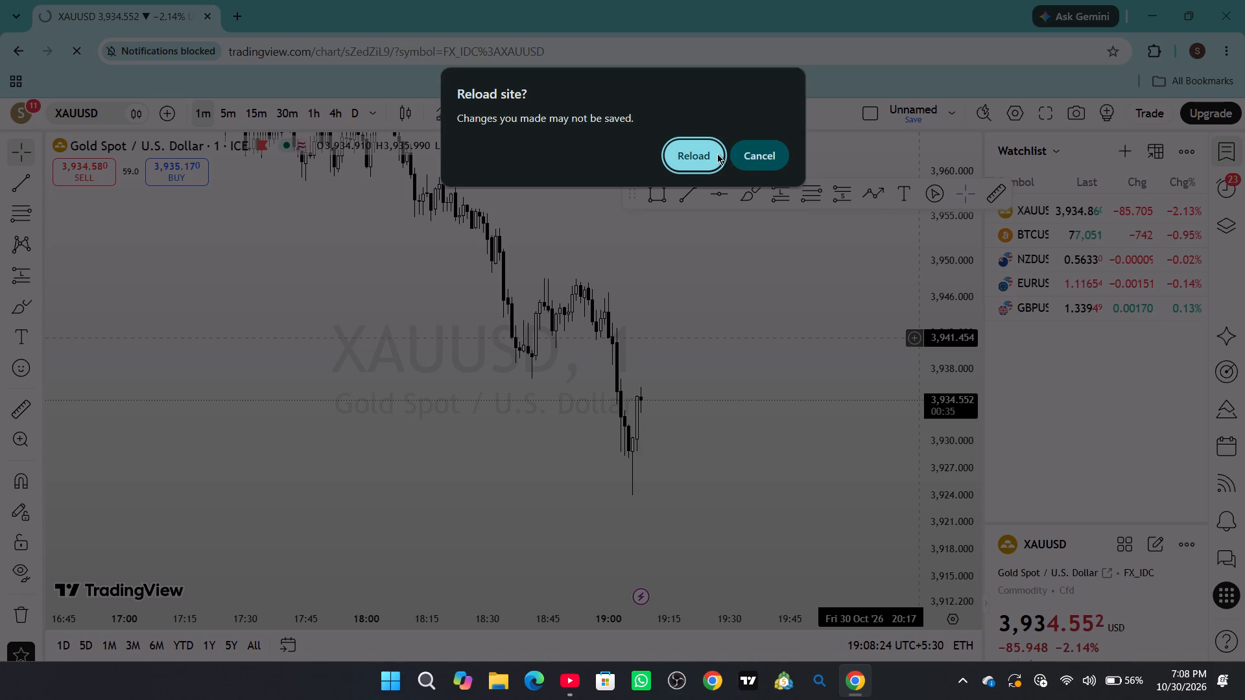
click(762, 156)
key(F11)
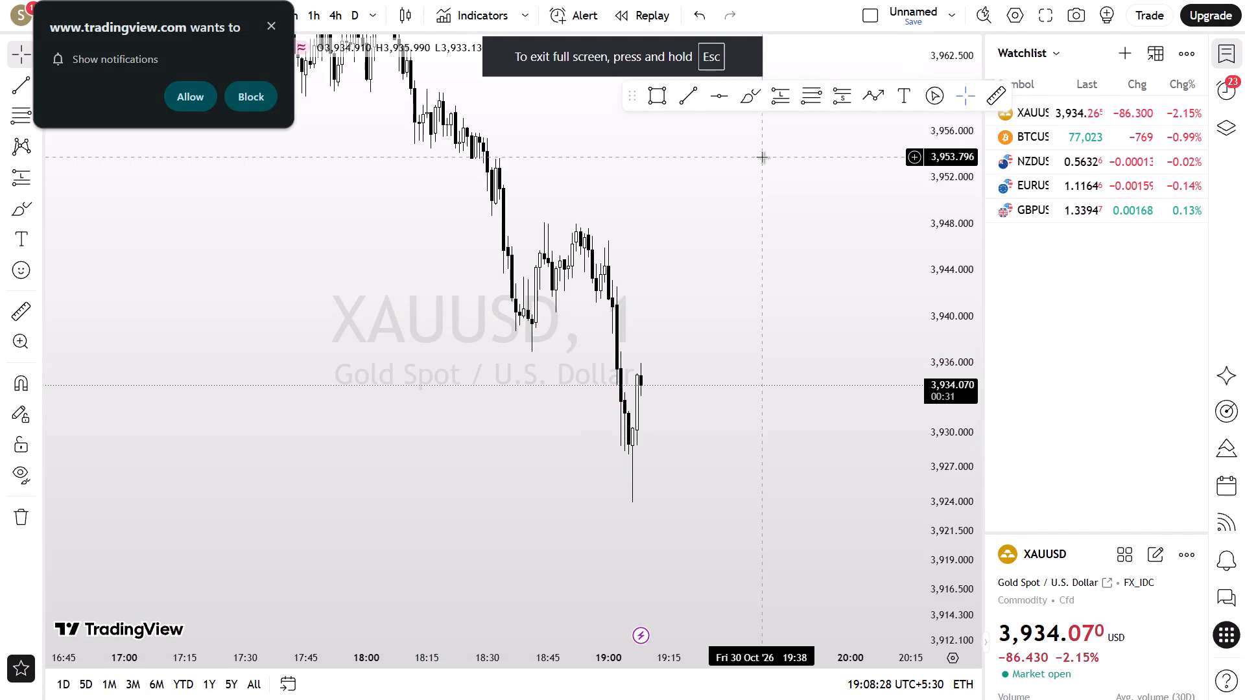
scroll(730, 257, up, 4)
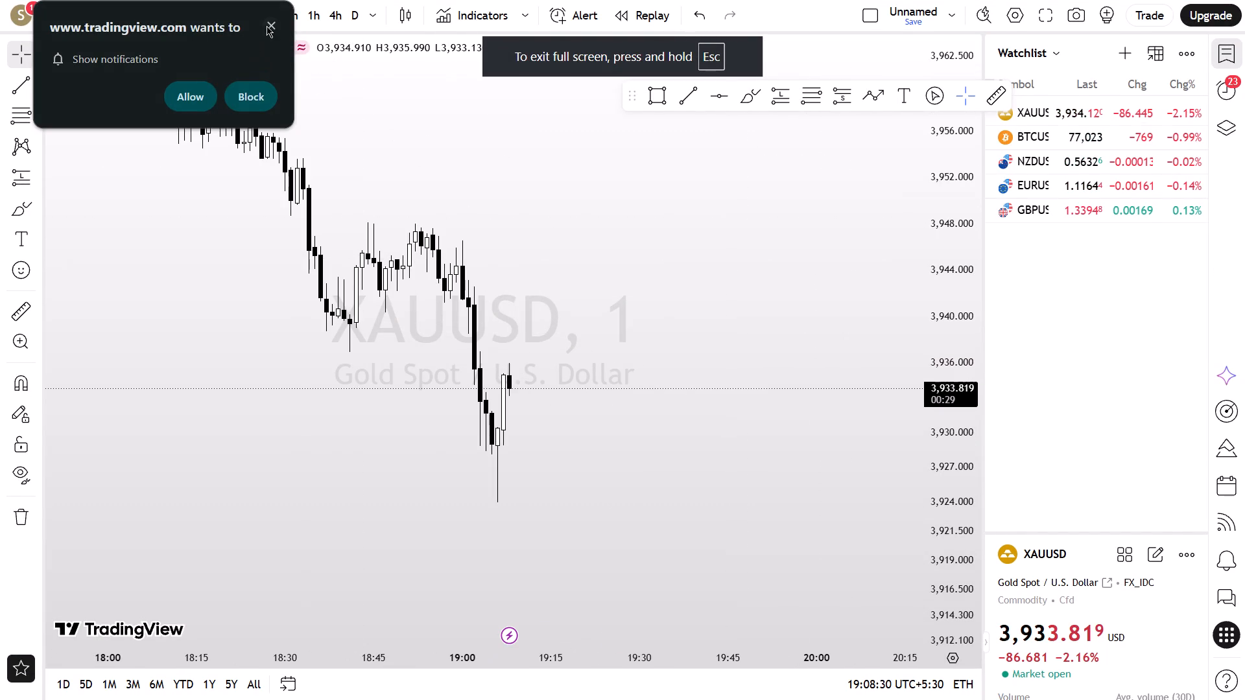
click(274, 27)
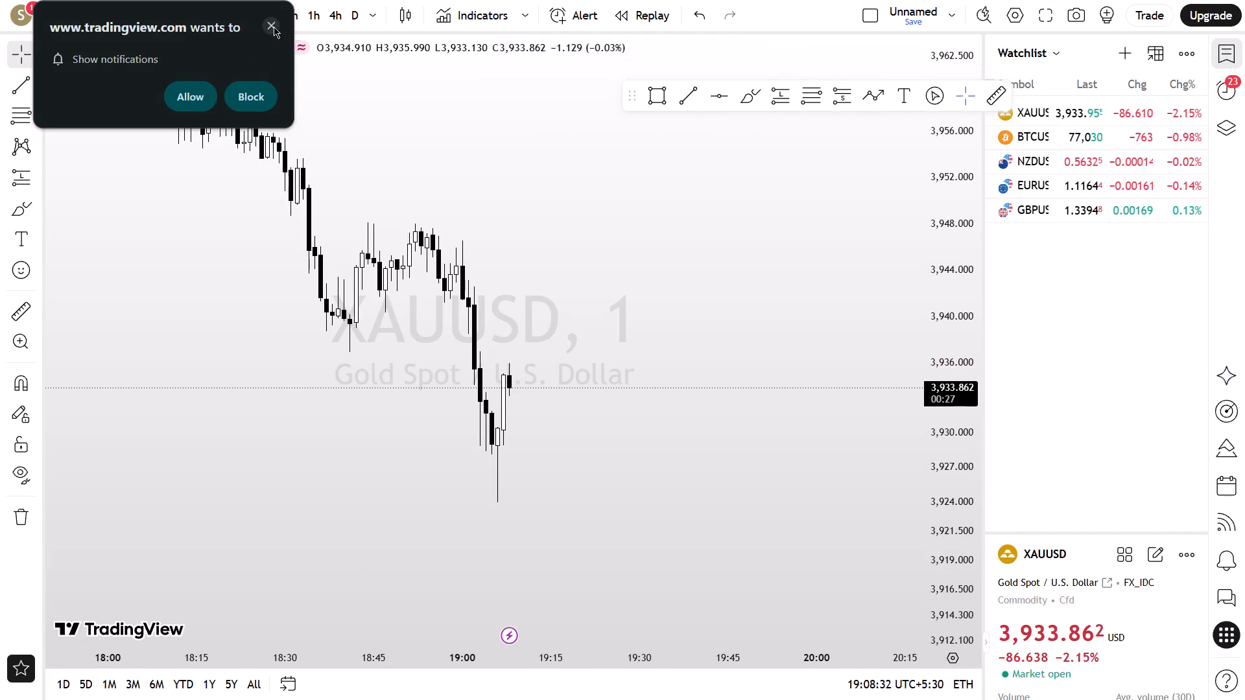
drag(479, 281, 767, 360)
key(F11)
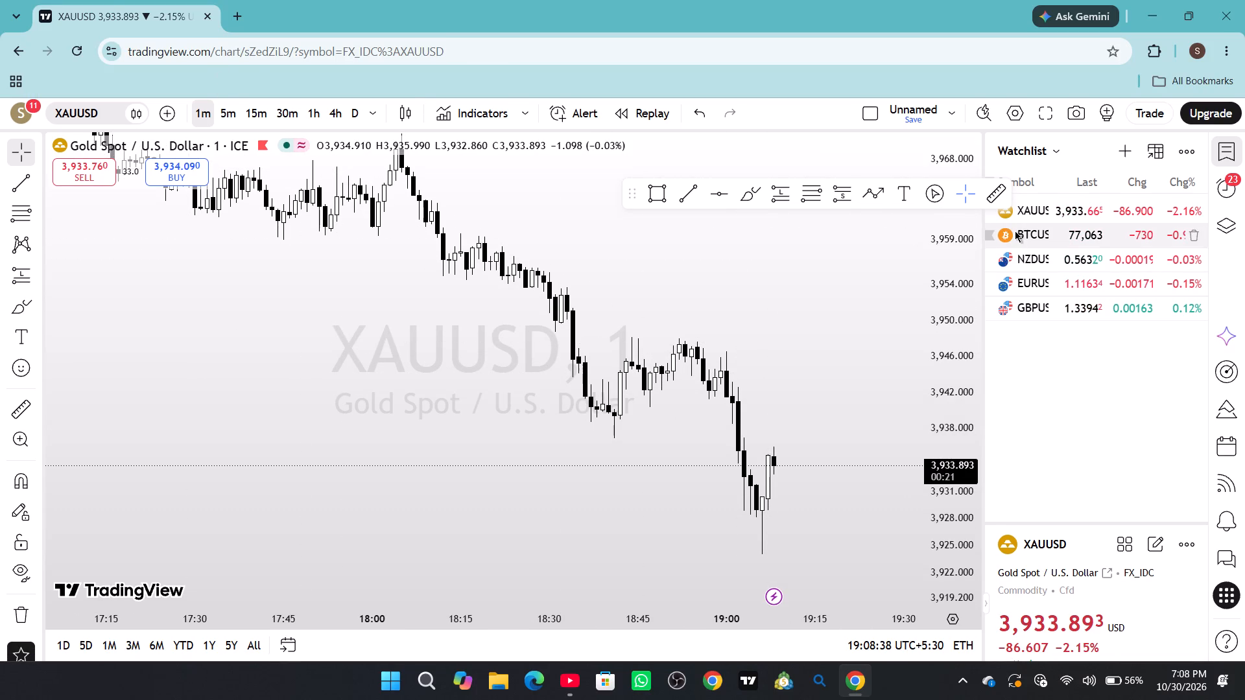
Switch the chart from XAUUSD to NZDUSD using the watchlist.
drag(562, 314, 531, 283)
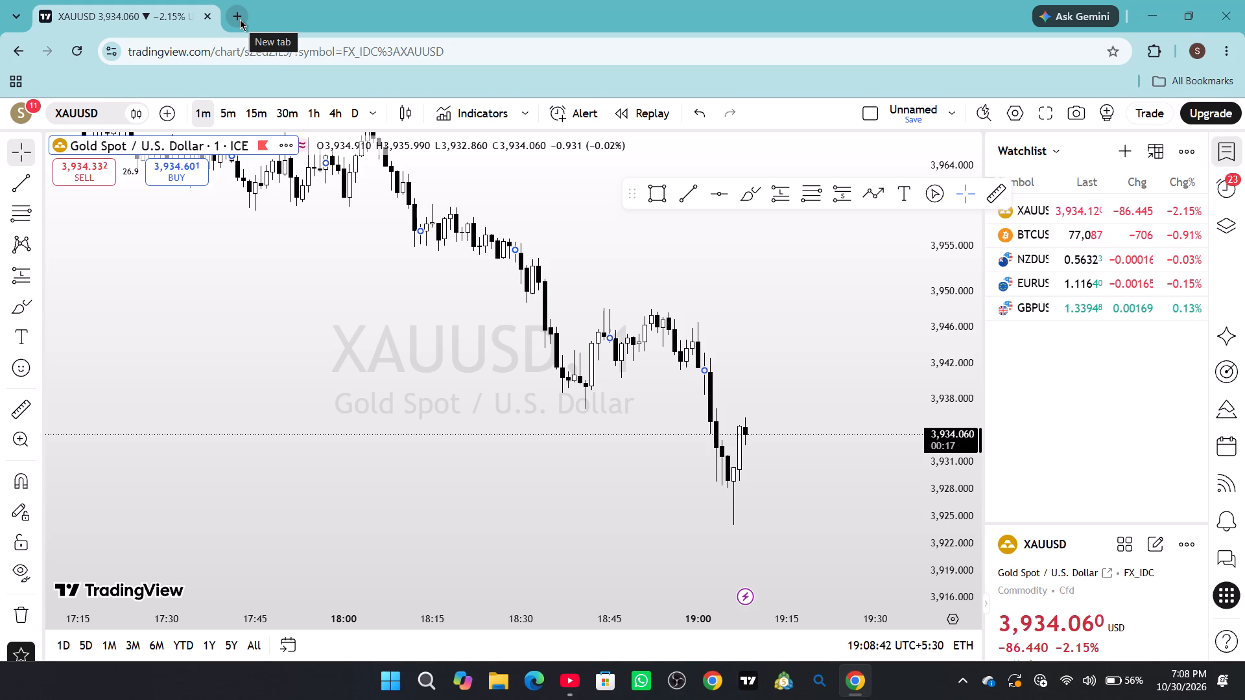
drag(665, 472, 571, 456)
click(1032, 255)
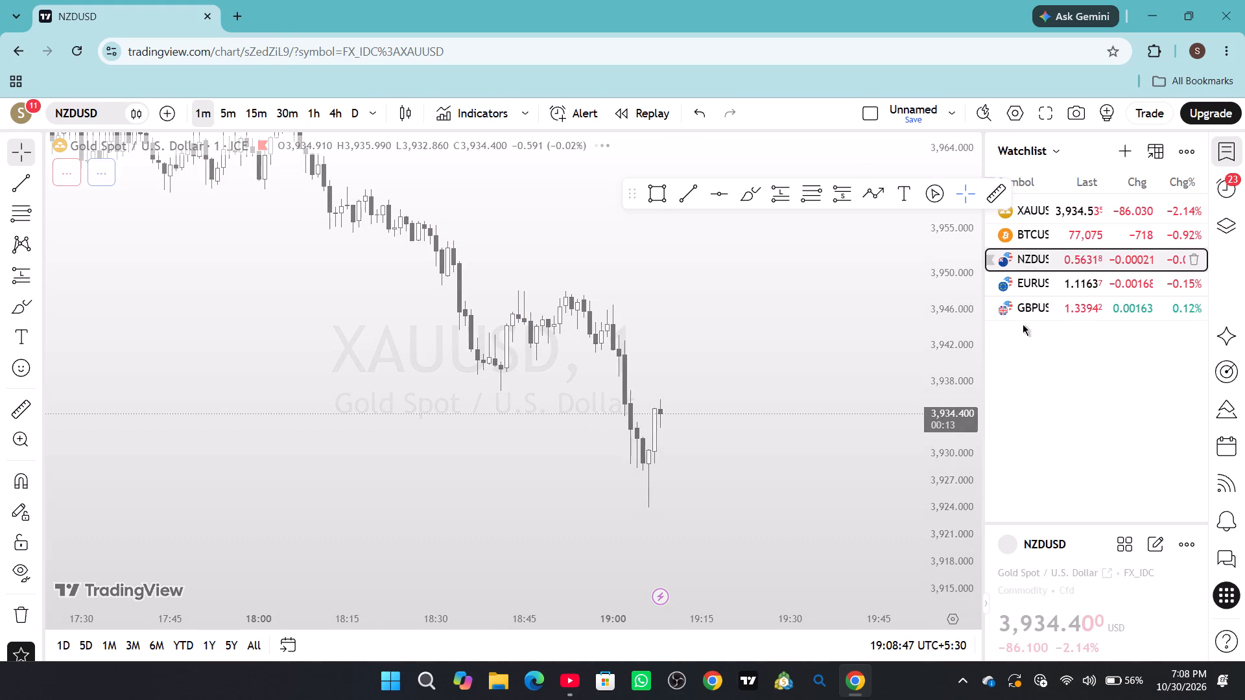
Examine the 1-minute NZDUSD price action around the green zone and the horizontal line above it.
drag(711, 428, 724, 384)
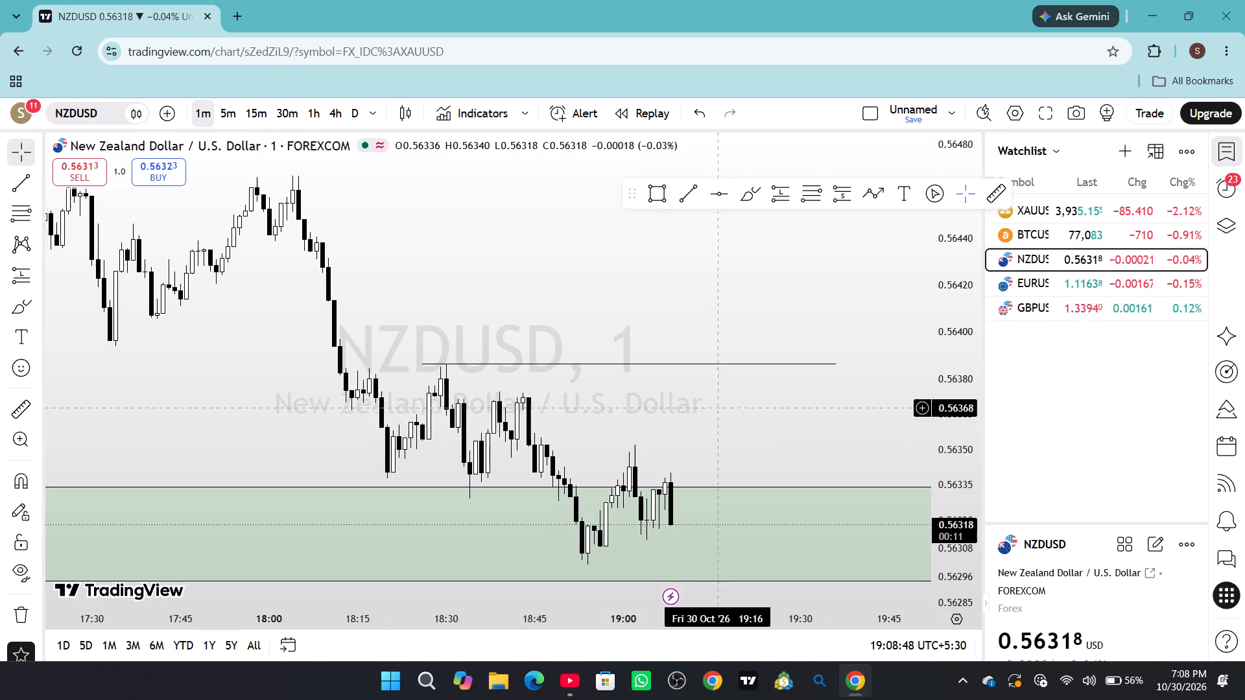
drag(724, 384, 735, 338)
scroll(734, 417, down, 3)
drag(772, 523, 742, 493)
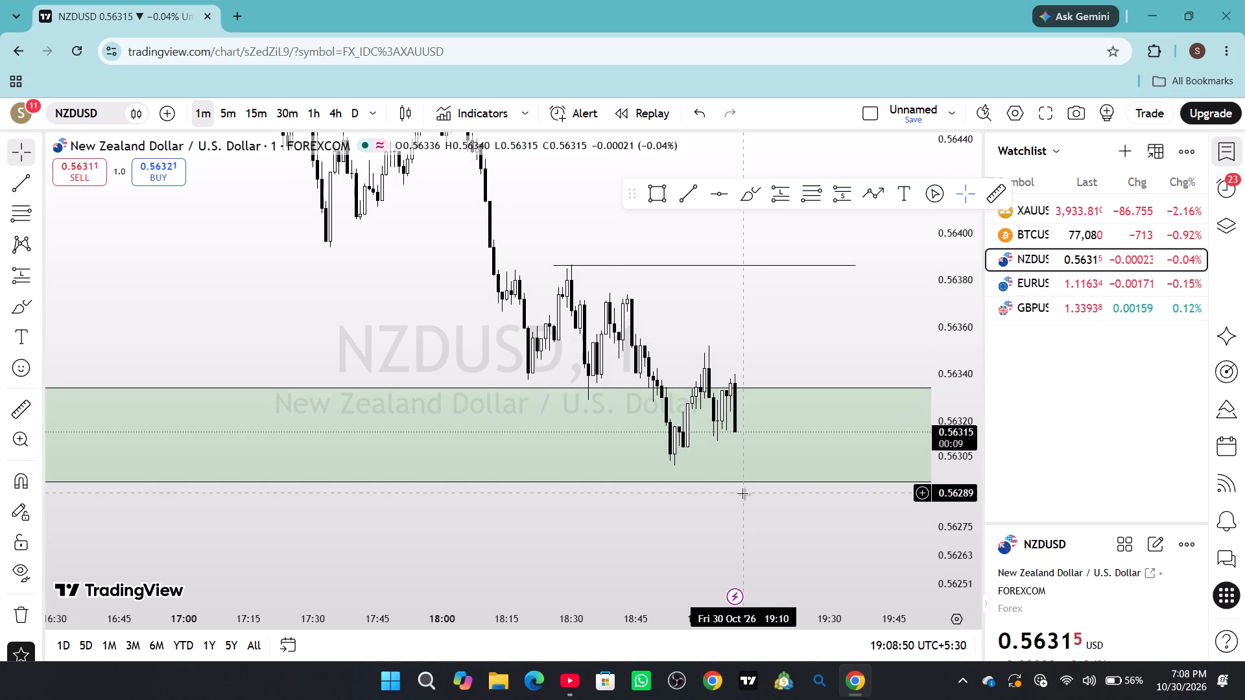
scroll(742, 493, up, 4)
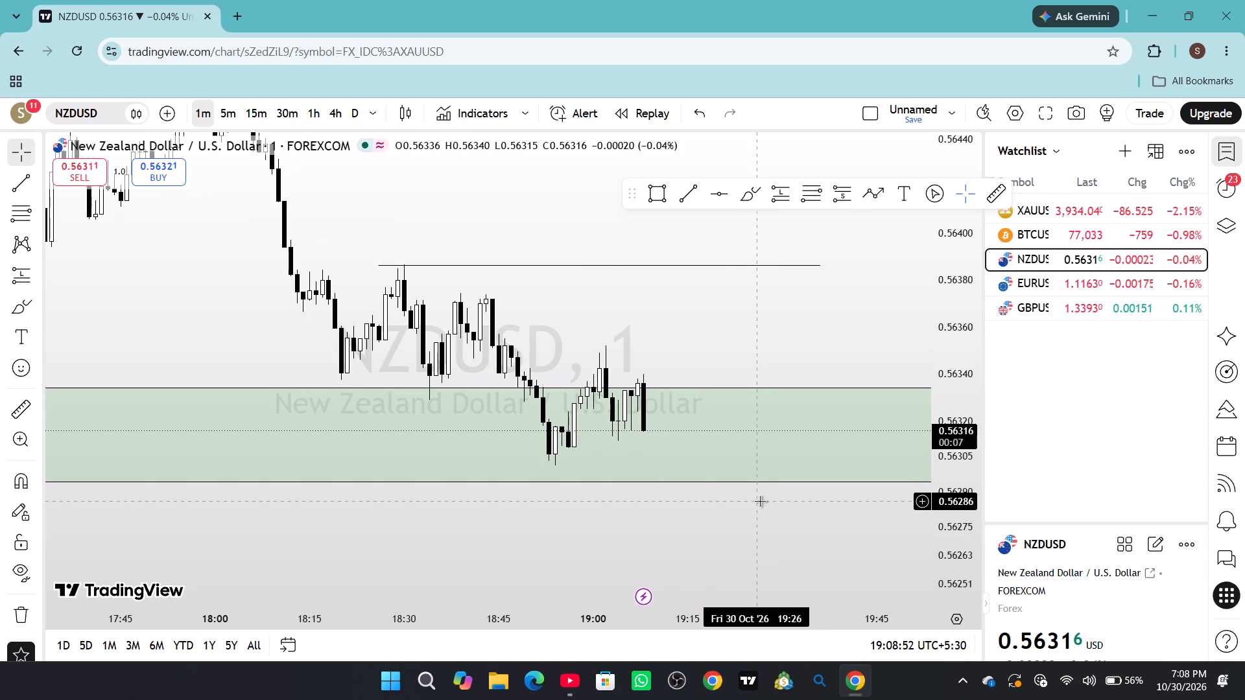
drag(948, 497, 949, 403)
drag(776, 331, 792, 345)
scroll(793, 347, up, 2)
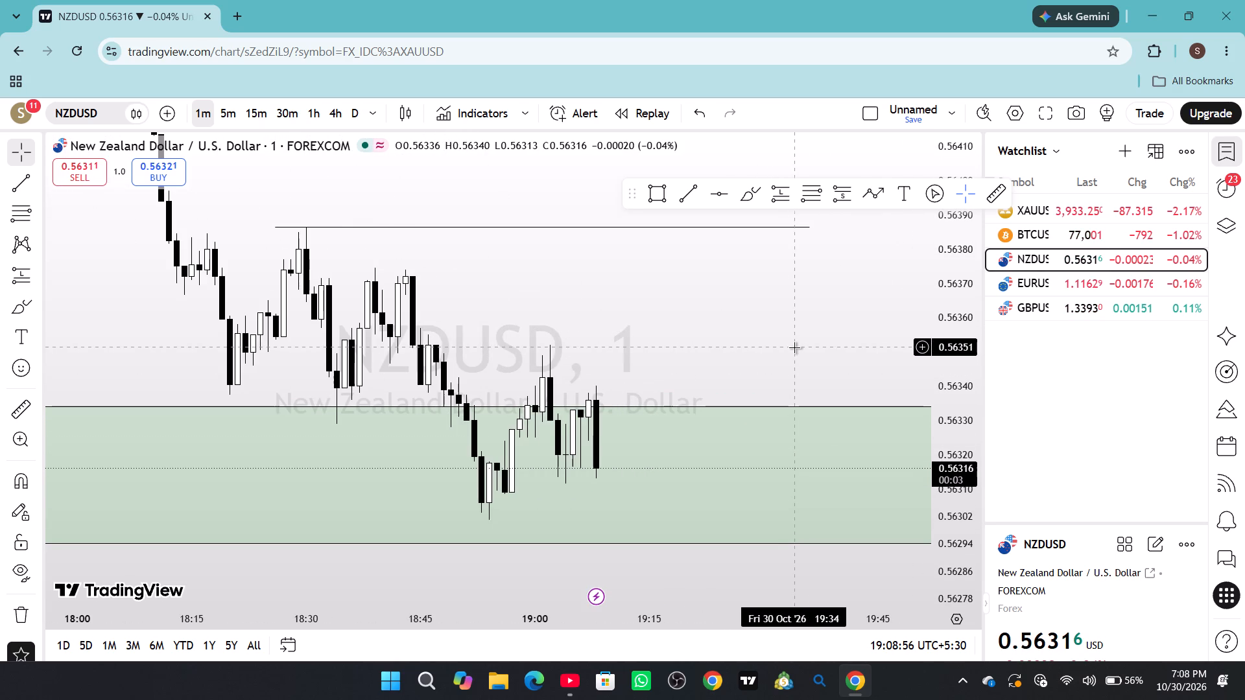
scroll(794, 347, down, 1)
Show the NZDUSD chart in full screen with its price scale slightly compressed.
key(F11)
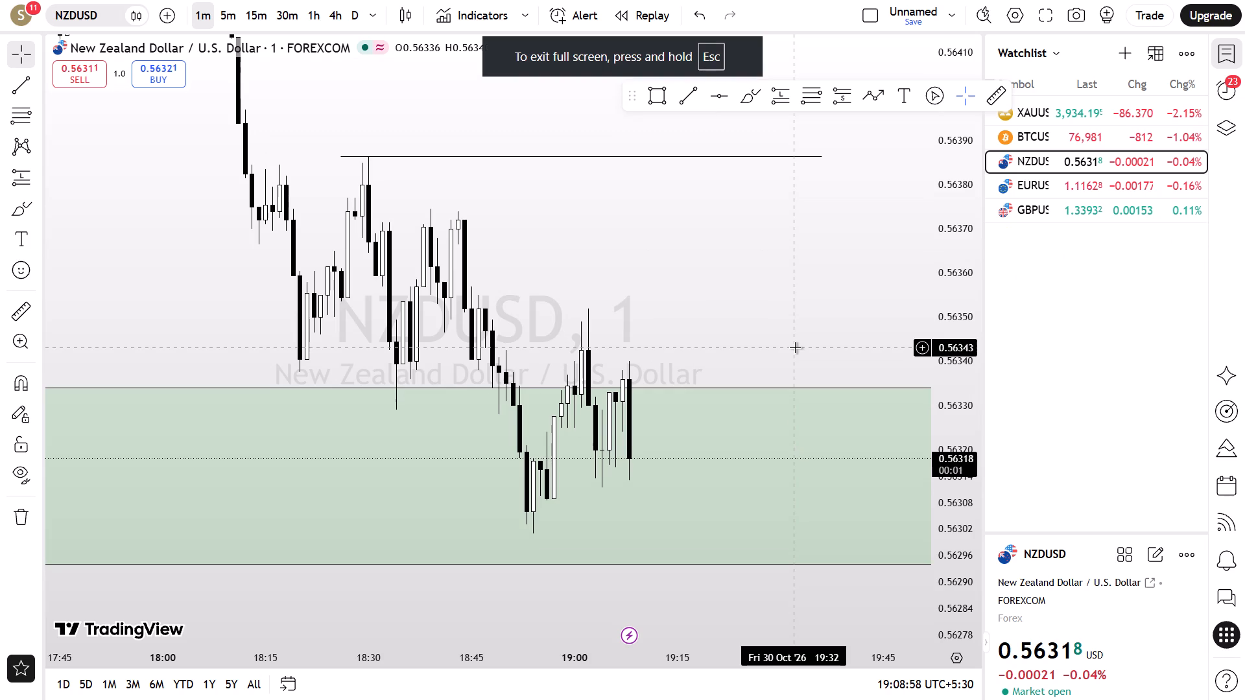
scroll(754, 301, up, 1)
drag(952, 211, 953, 274)
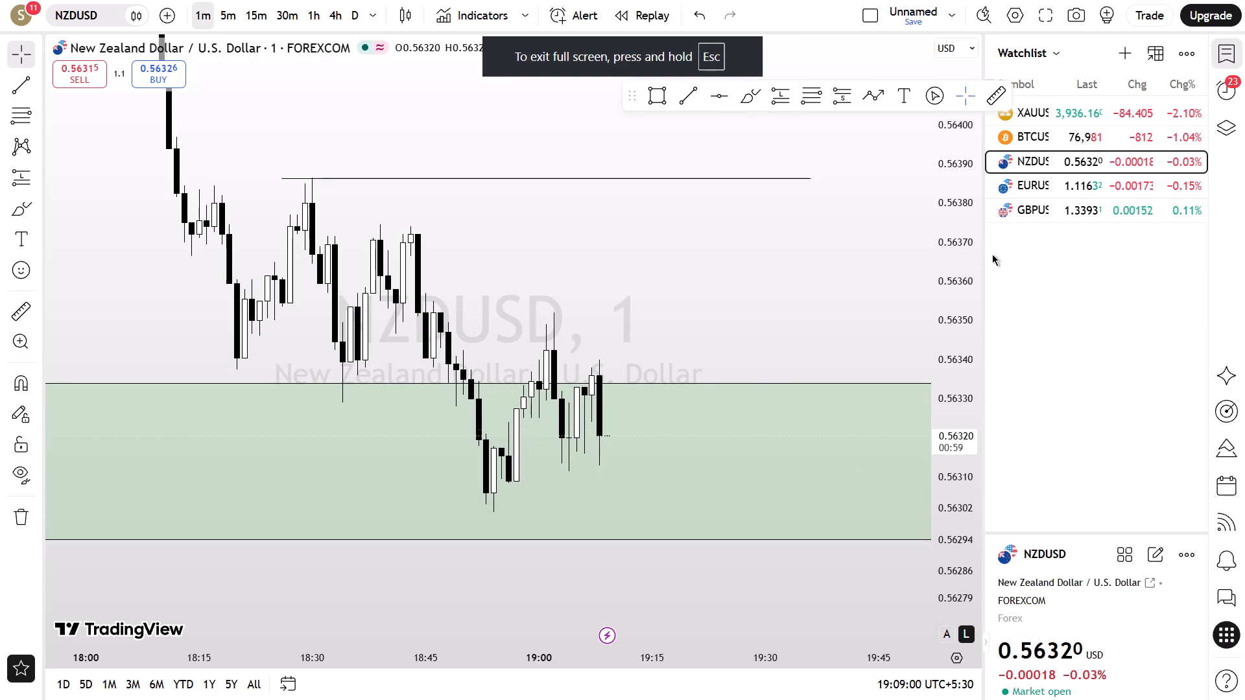
Narrow the watchlist and zoom the web page out two levels to give the chart more room.
drag(984, 249, 1018, 255)
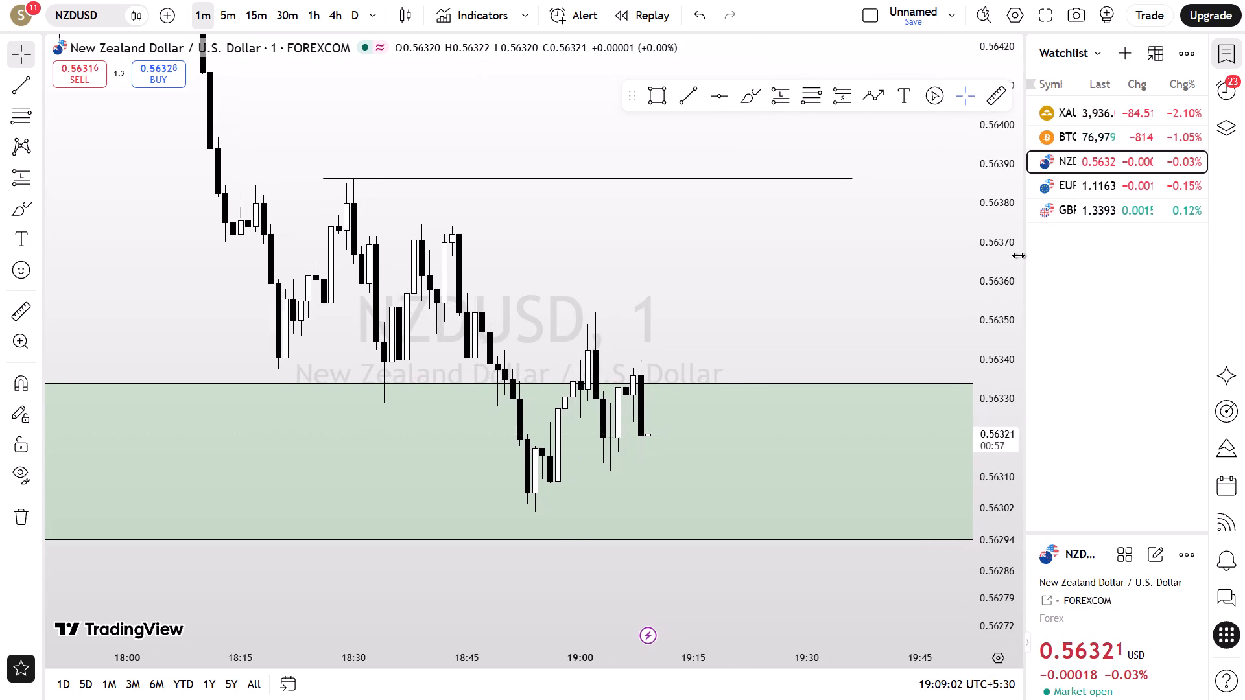
drag(1018, 255, 1015, 255)
key(ctrl+minus)
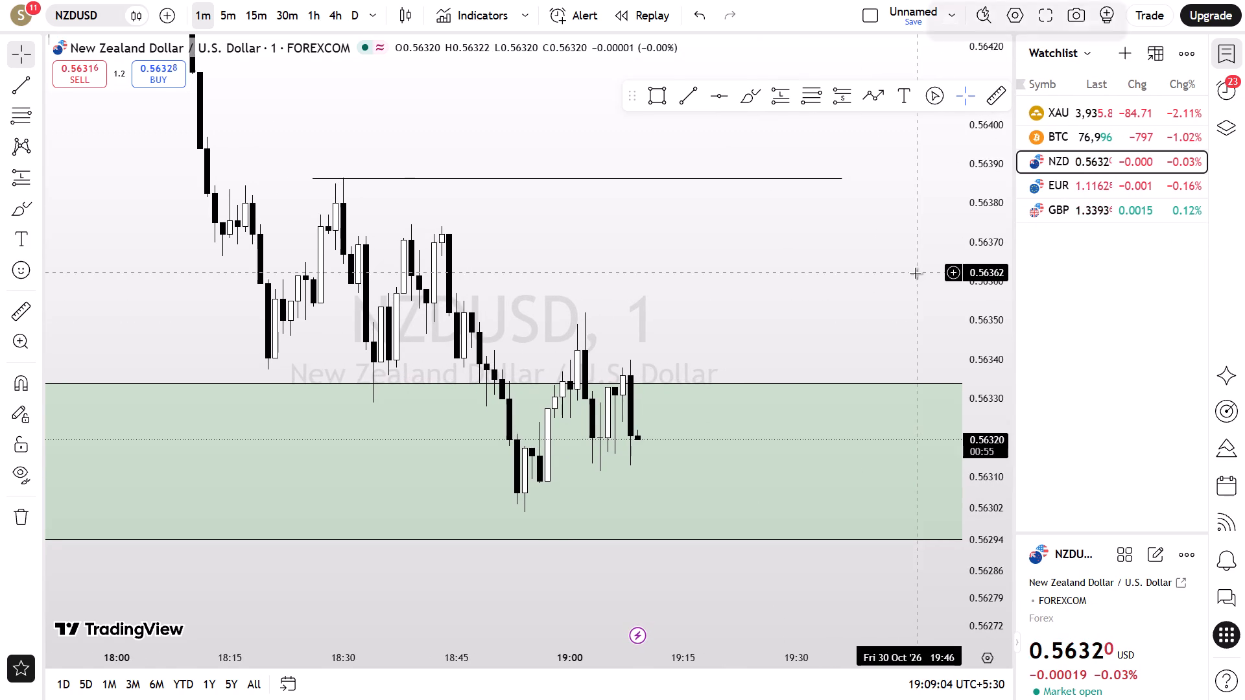
key(ctrl+minus)
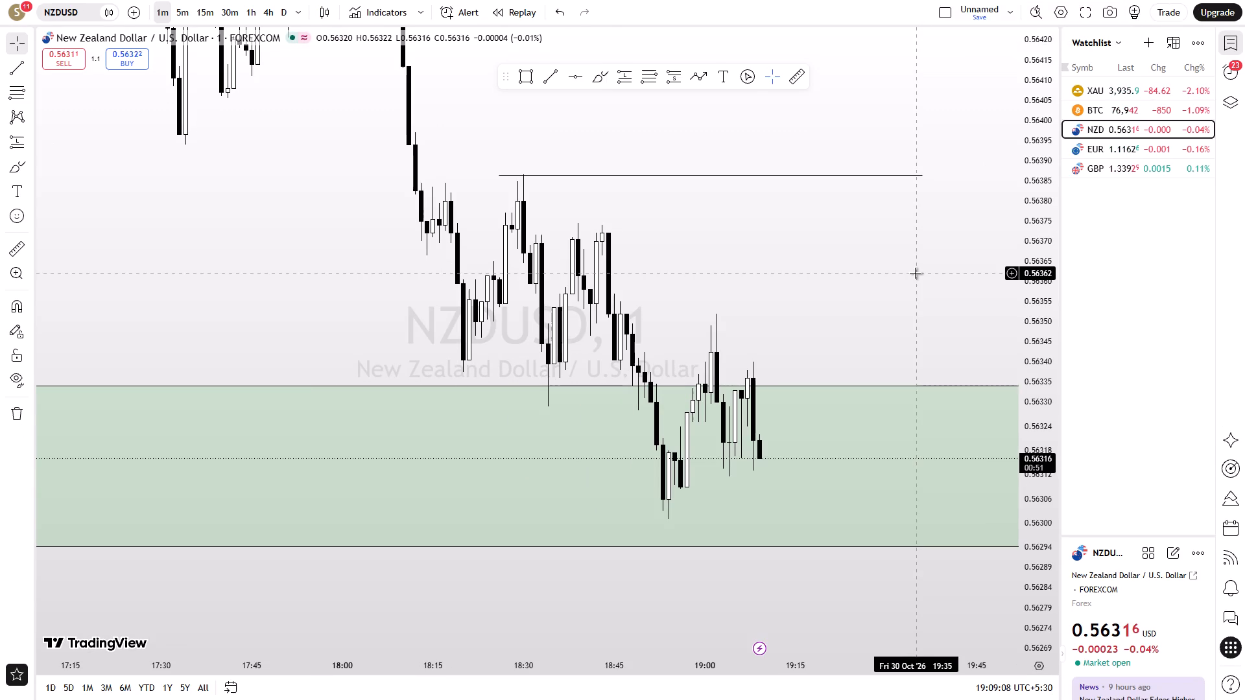
Compress the NZDUSD price scale and examine the 1-minute price action inside the green zone and below the horizontal line.
drag(1030, 159, 1029, 402)
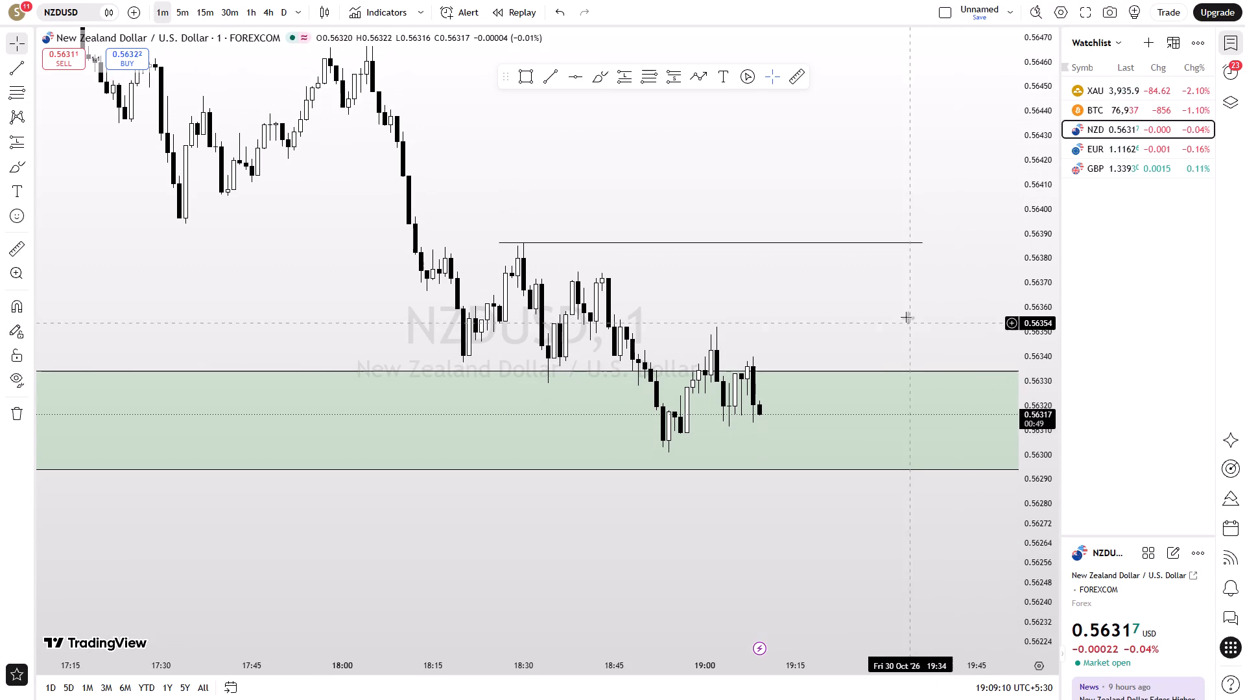
drag(906, 317, 757, 384)
drag(1074, 345, 1067, 342)
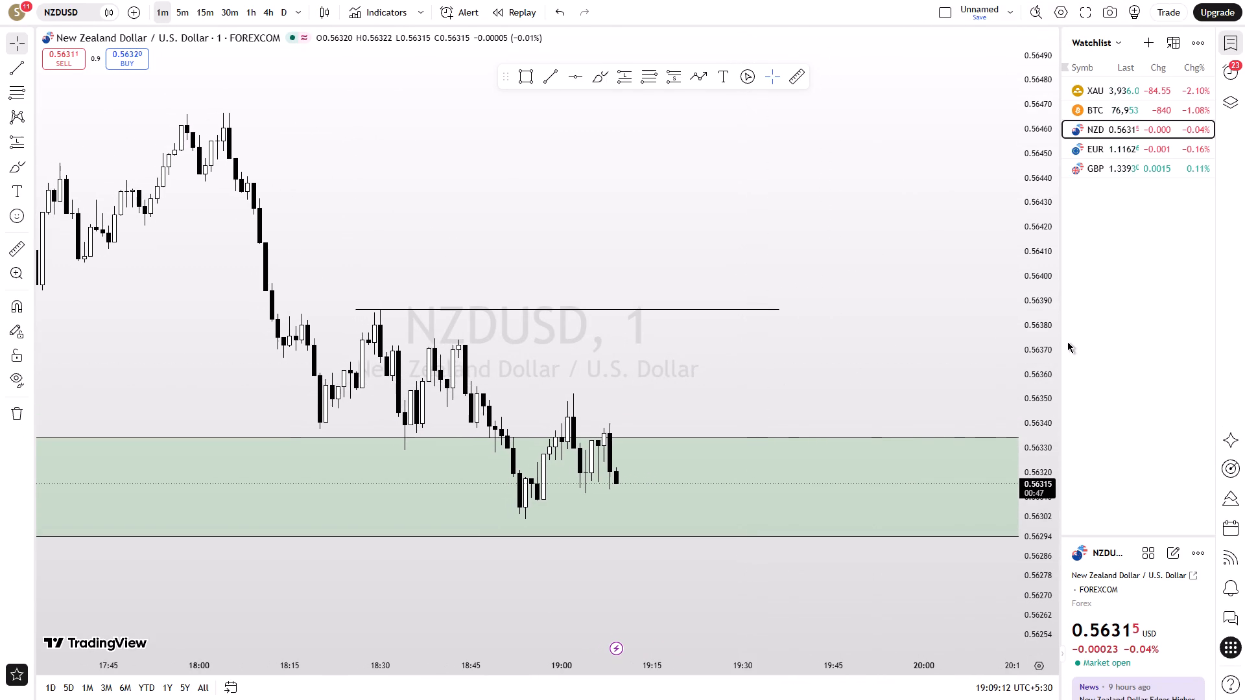
drag(1067, 342, 1065, 342)
drag(1047, 375, 1041, 323)
drag(915, 321, 921, 306)
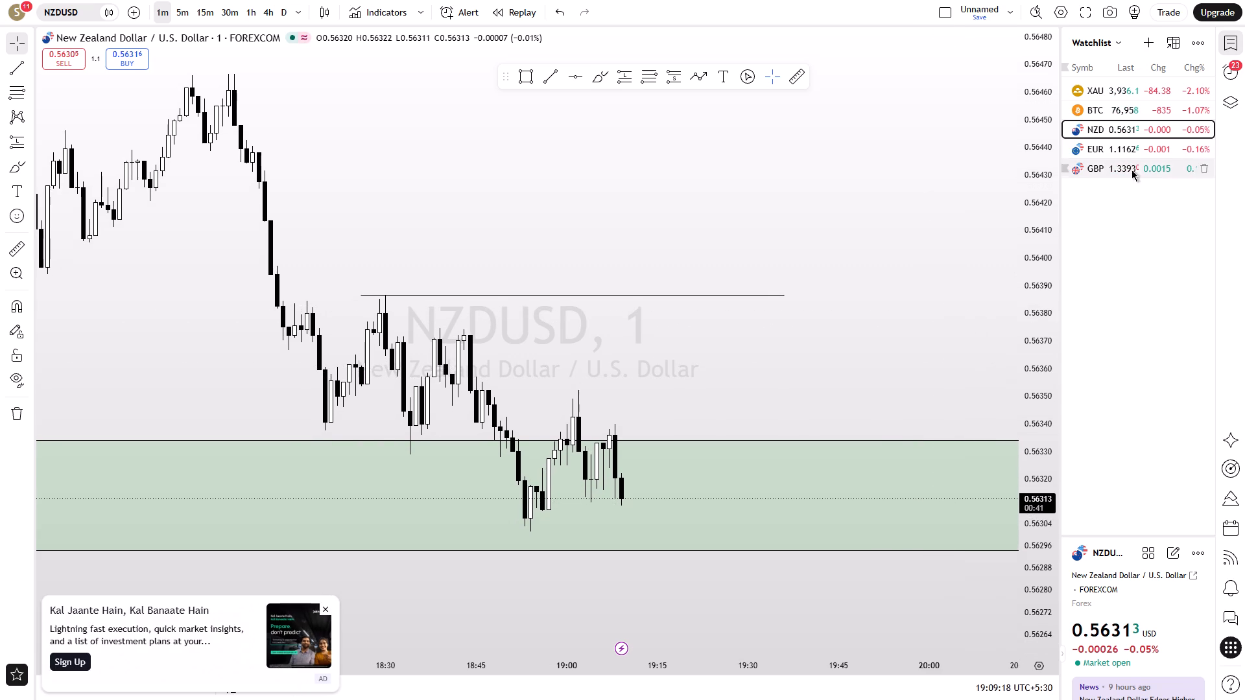
Bring up GBPUSD from the watchlist and examine its 1-minute price action above the green zone.
click(1114, 148)
click(1114, 161)
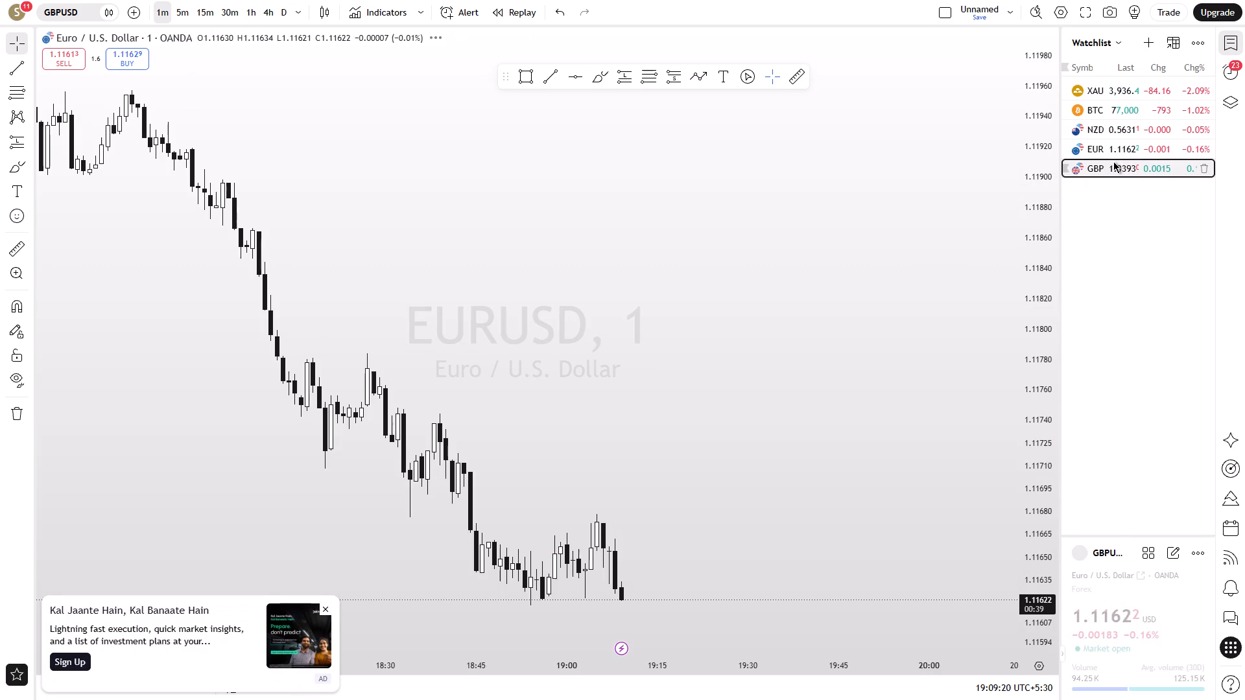
drag(868, 418, 894, 246)
scroll(894, 246, down, 3)
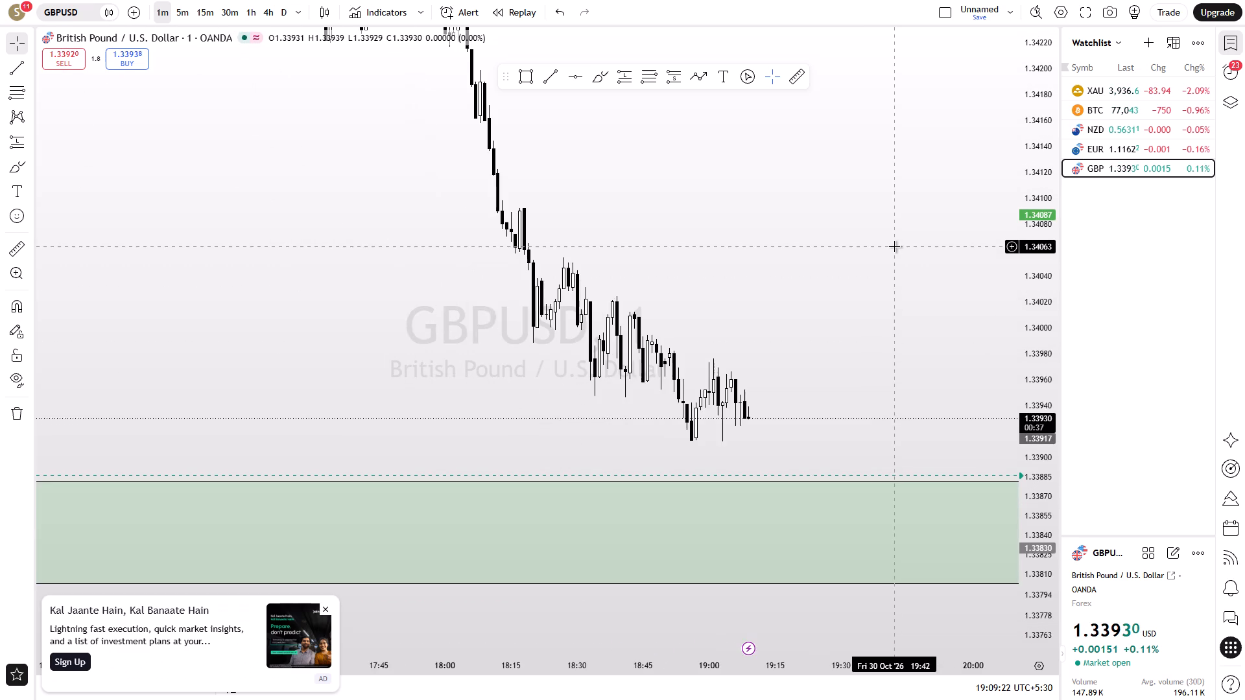
drag(895, 334, 768, 261)
scroll(760, 326, up, 1)
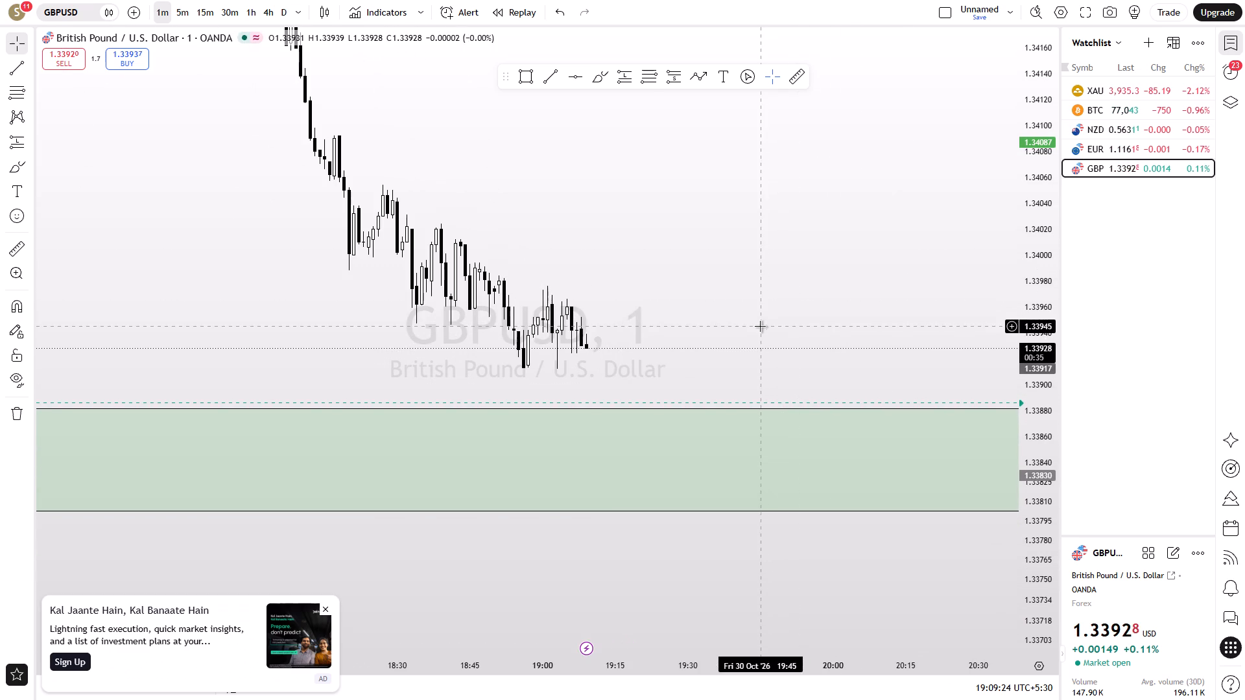
drag(1029, 340, 1025, 297)
drag(900, 314, 852, 328)
Show EURUSD on the 15-minute timeframe with a compressed price scale, and dismiss the advertisement covering the chart.
click(1088, 157)
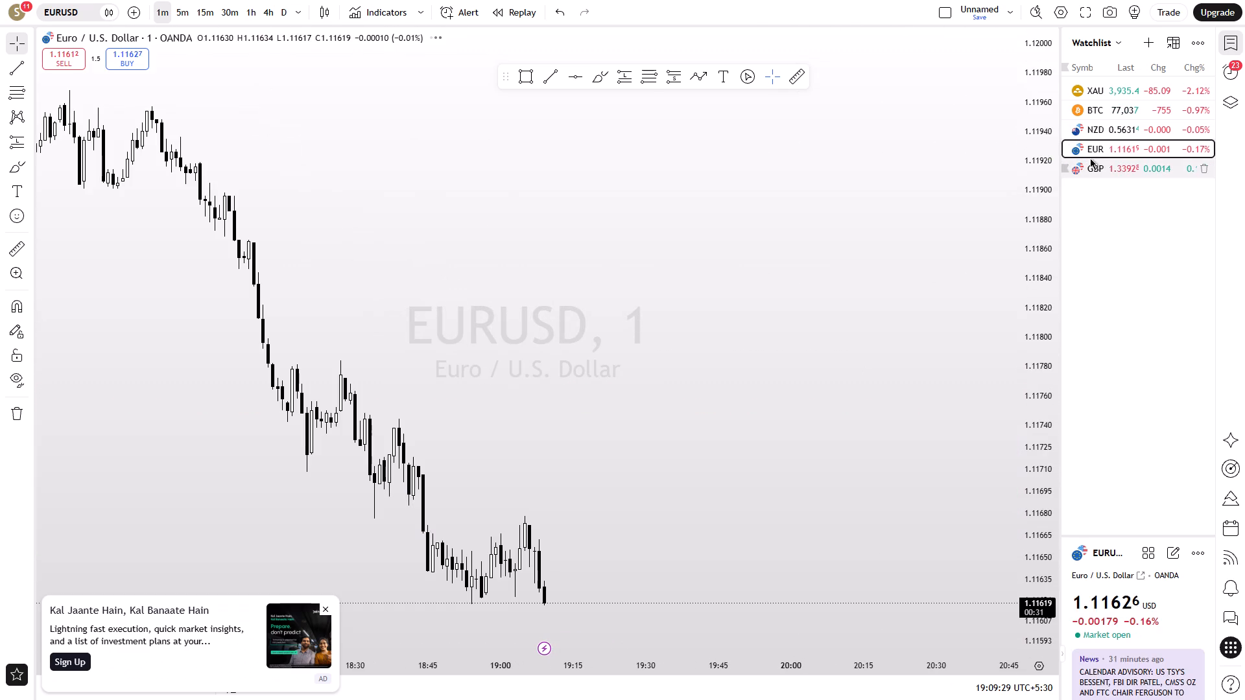
drag(724, 375, 855, 219)
scroll(857, 216, down, 2)
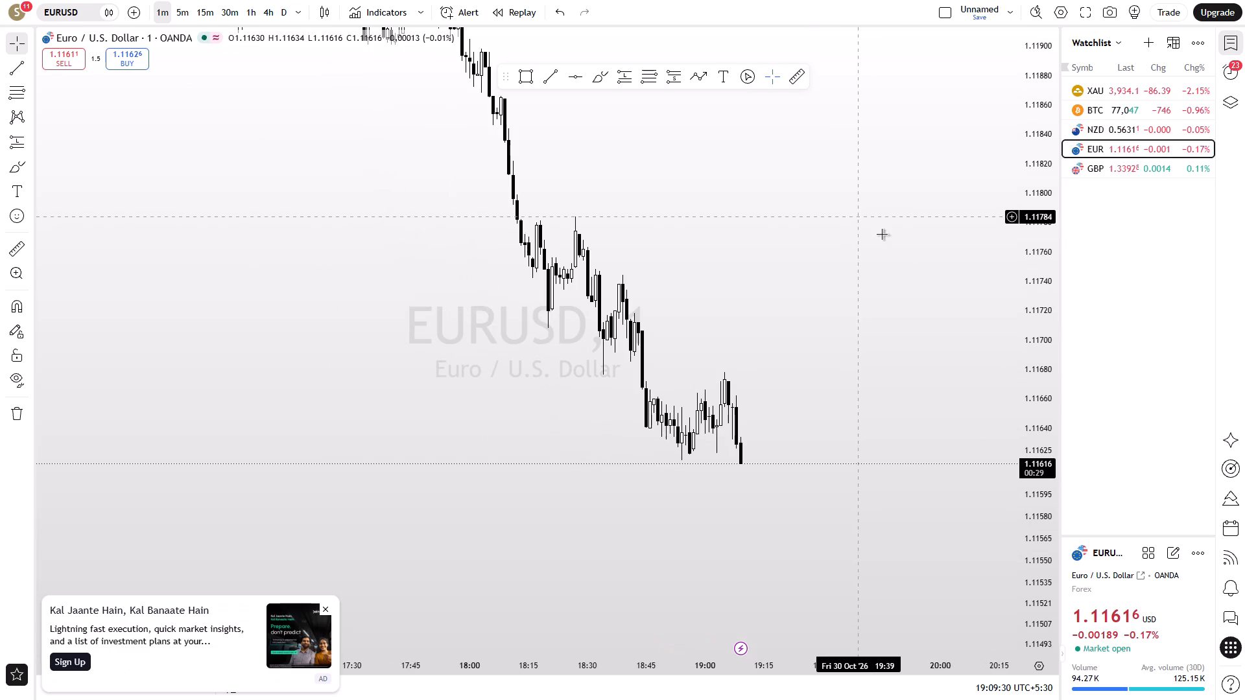
drag(1036, 132, 1025, 435)
scroll(698, 443, down, 6)
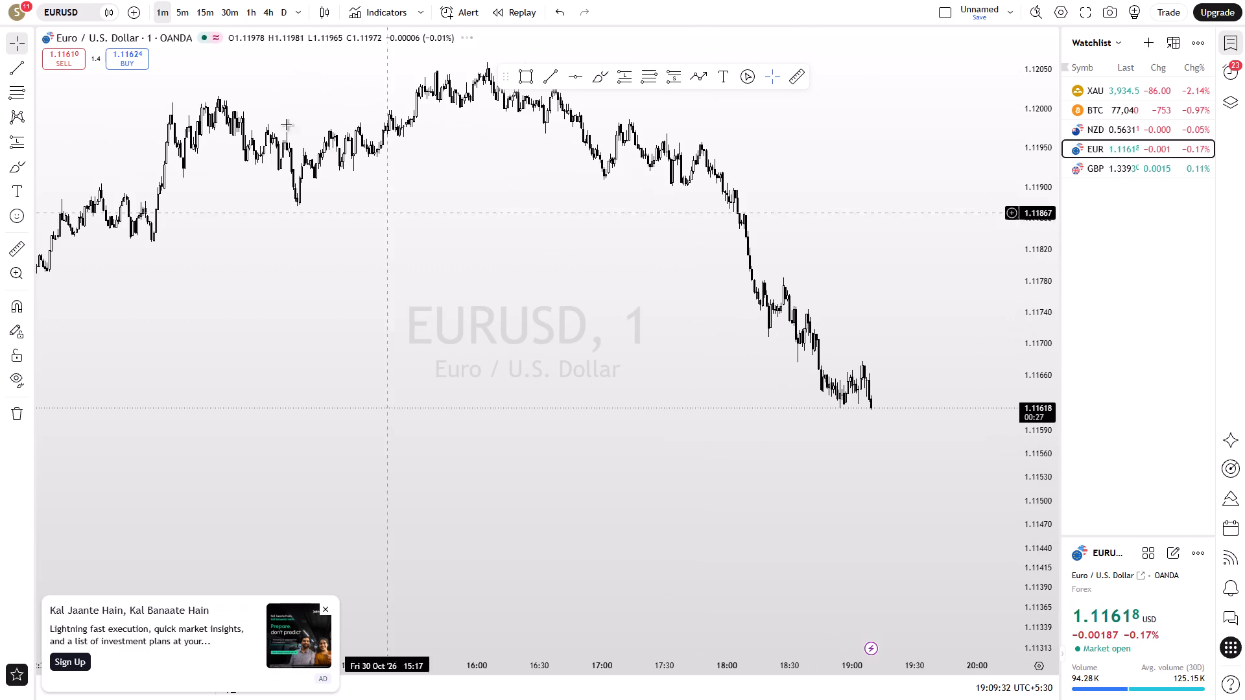
click(209, 14)
drag(1051, 157, 1050, 221)
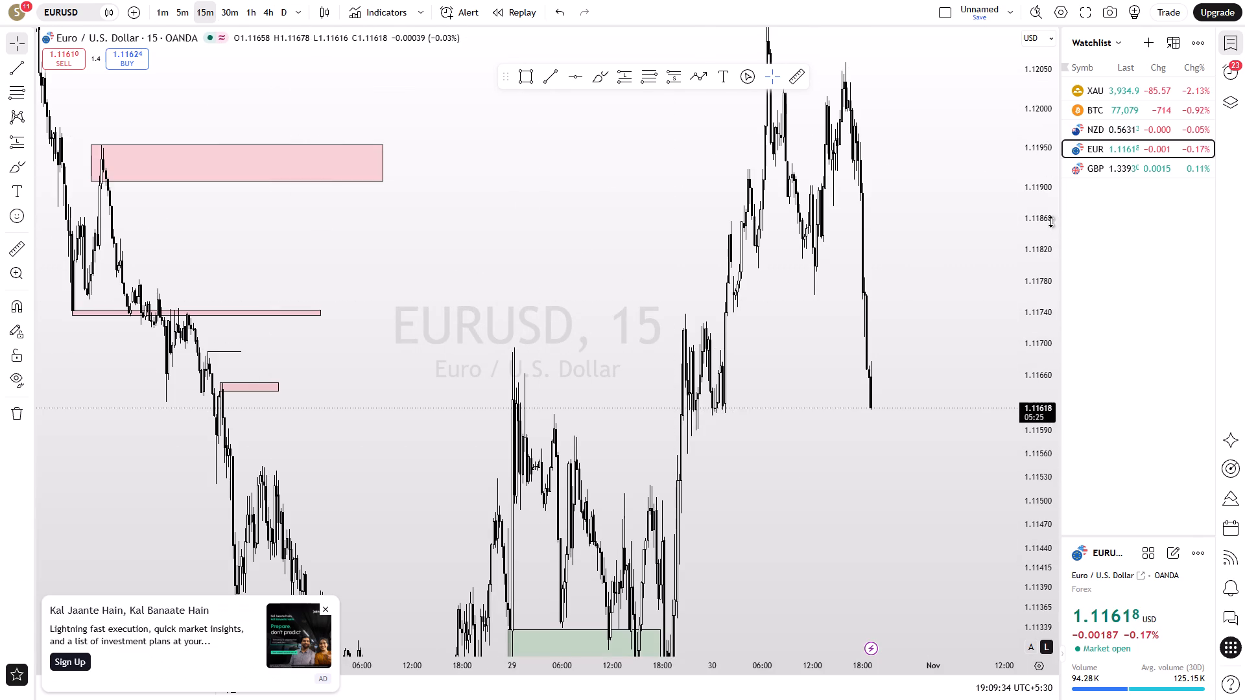
drag(1050, 221, 1016, 394)
scroll(774, 476, up, 8)
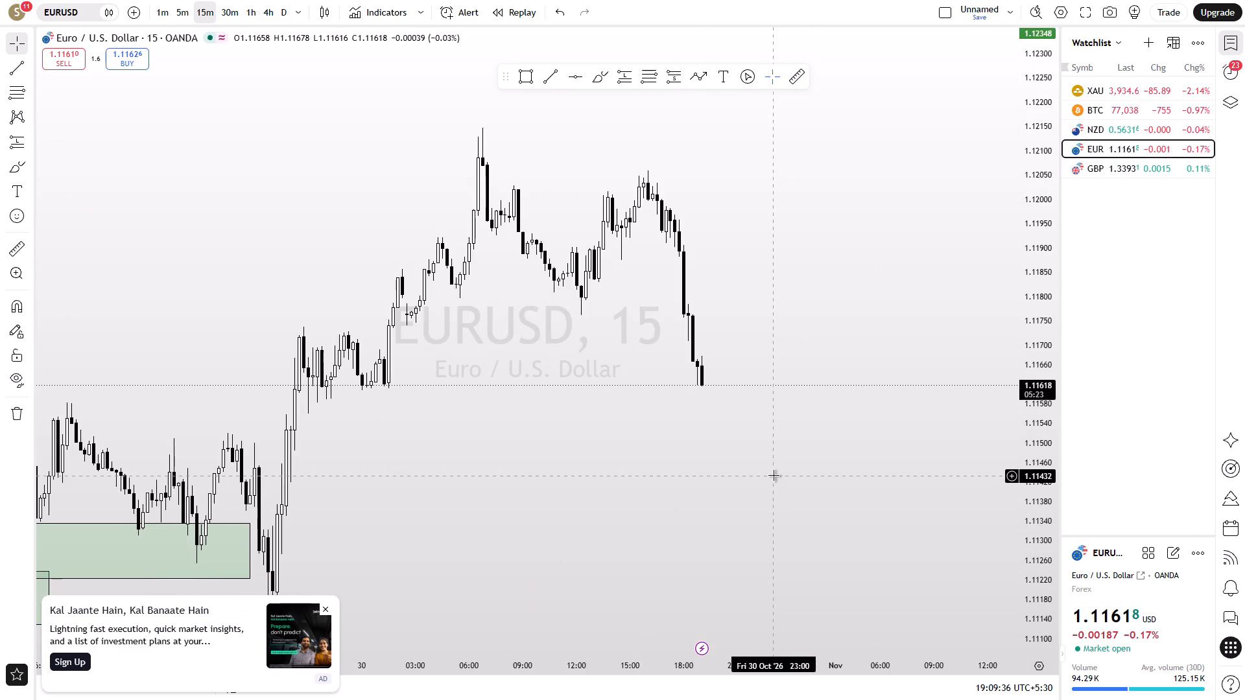
scroll(774, 475, up, 1)
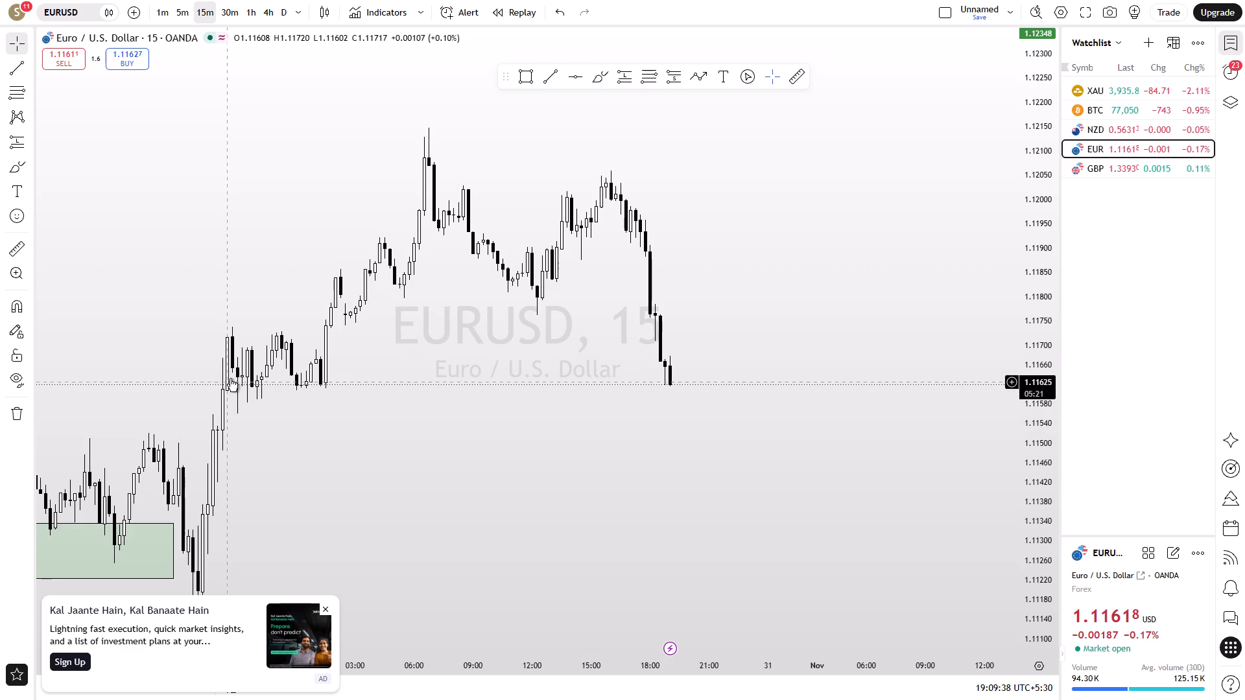
click(325, 608)
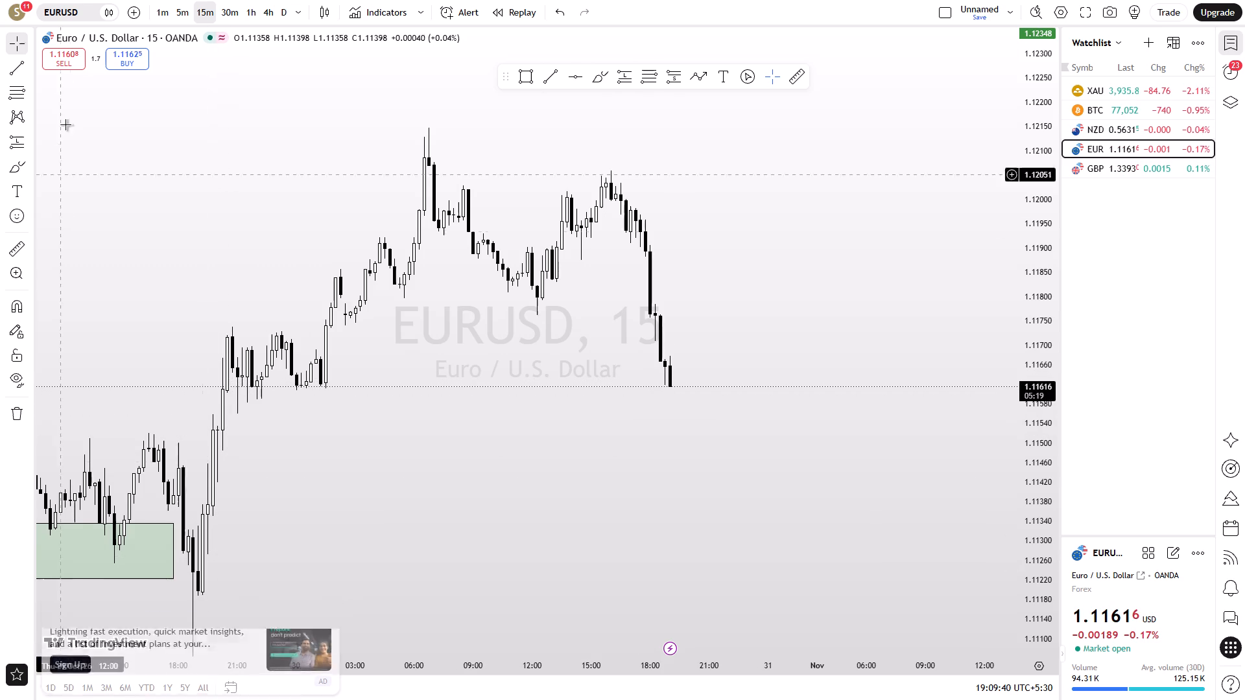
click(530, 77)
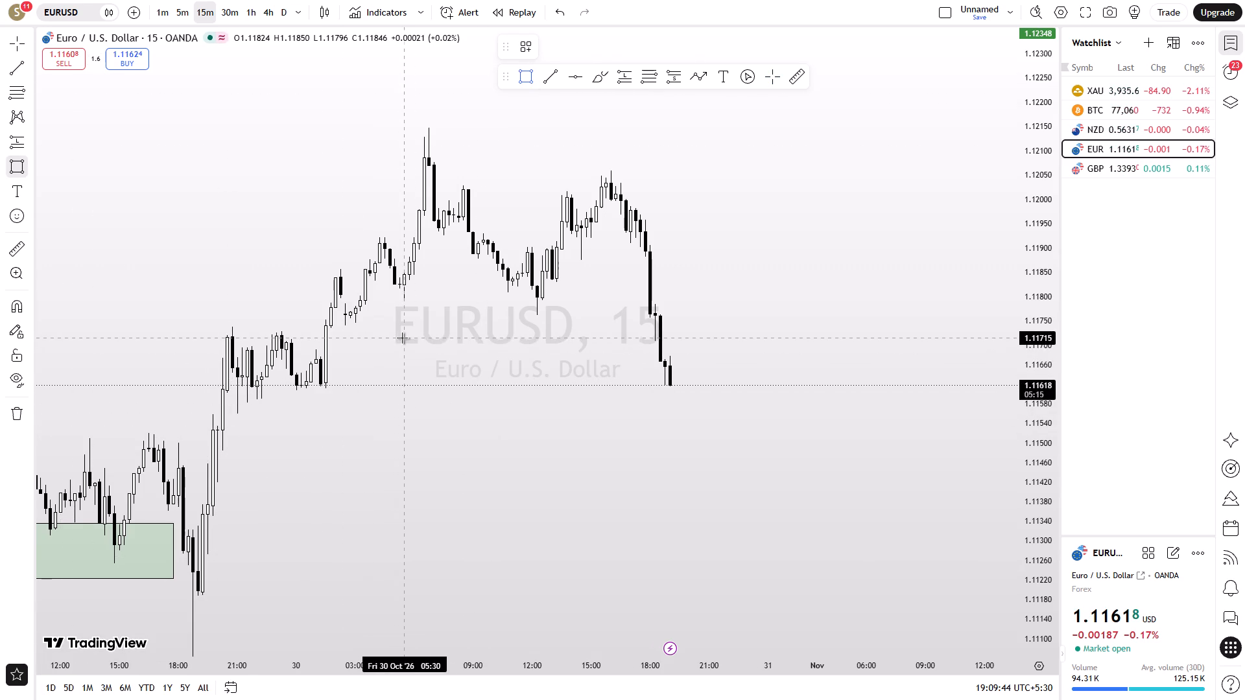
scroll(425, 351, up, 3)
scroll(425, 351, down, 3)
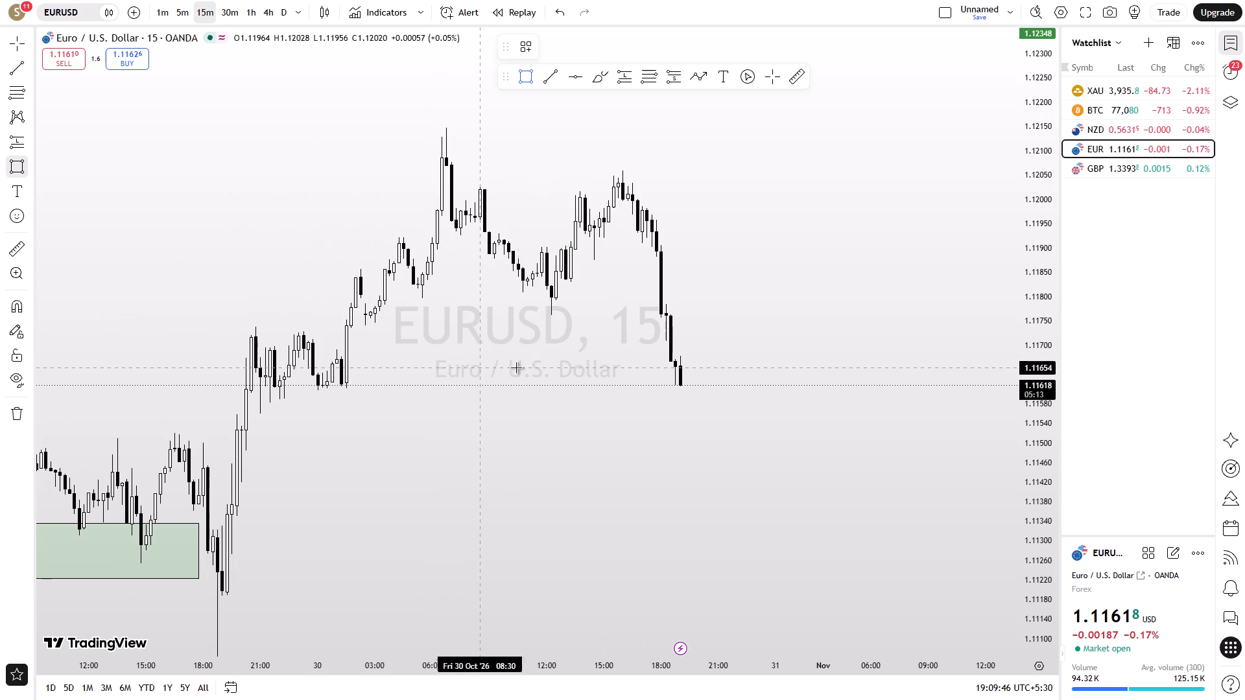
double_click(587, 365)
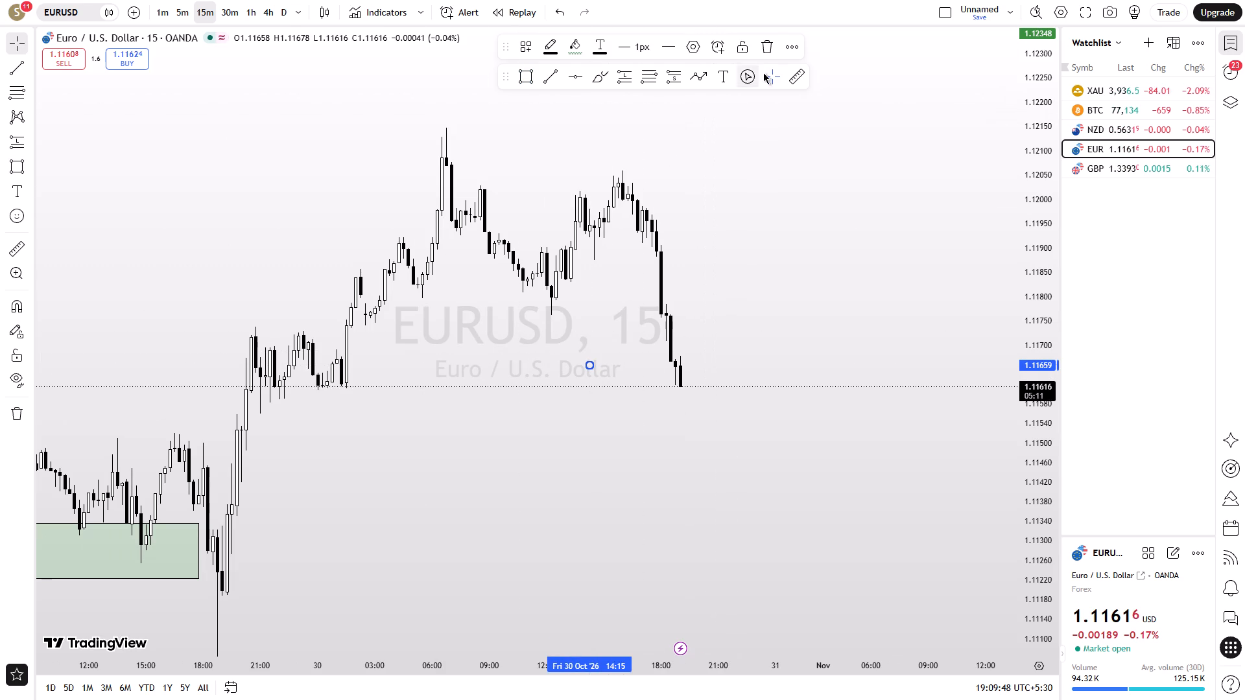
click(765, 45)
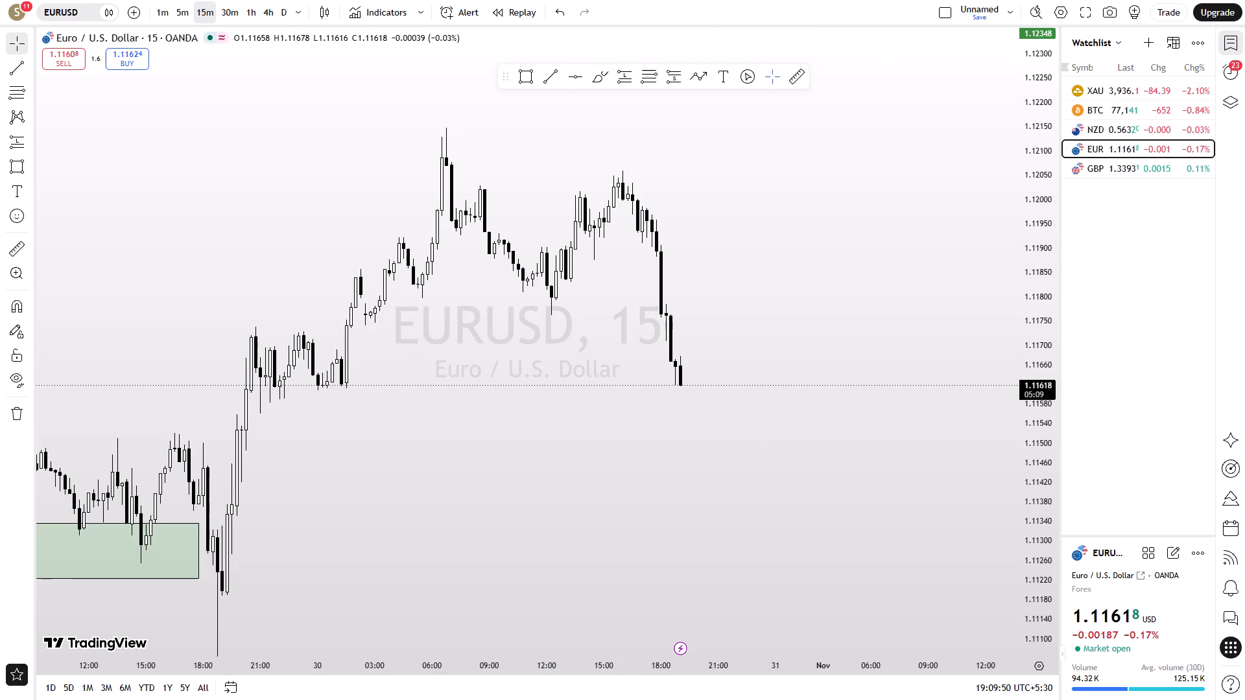
Move the floating set of favourite drawing tools down to the empty area below the EURUSD candles.
drag(507, 78, 650, 598)
drag(630, 535, 599, 517)
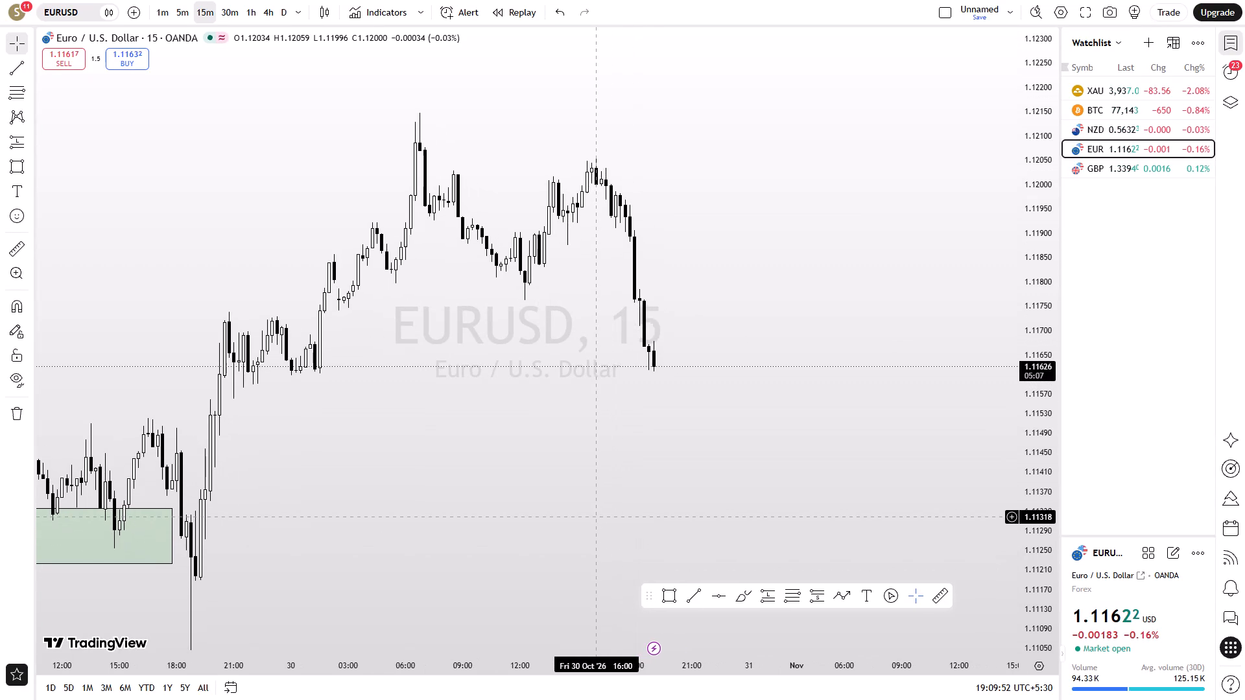
drag(599, 517, 621, 518)
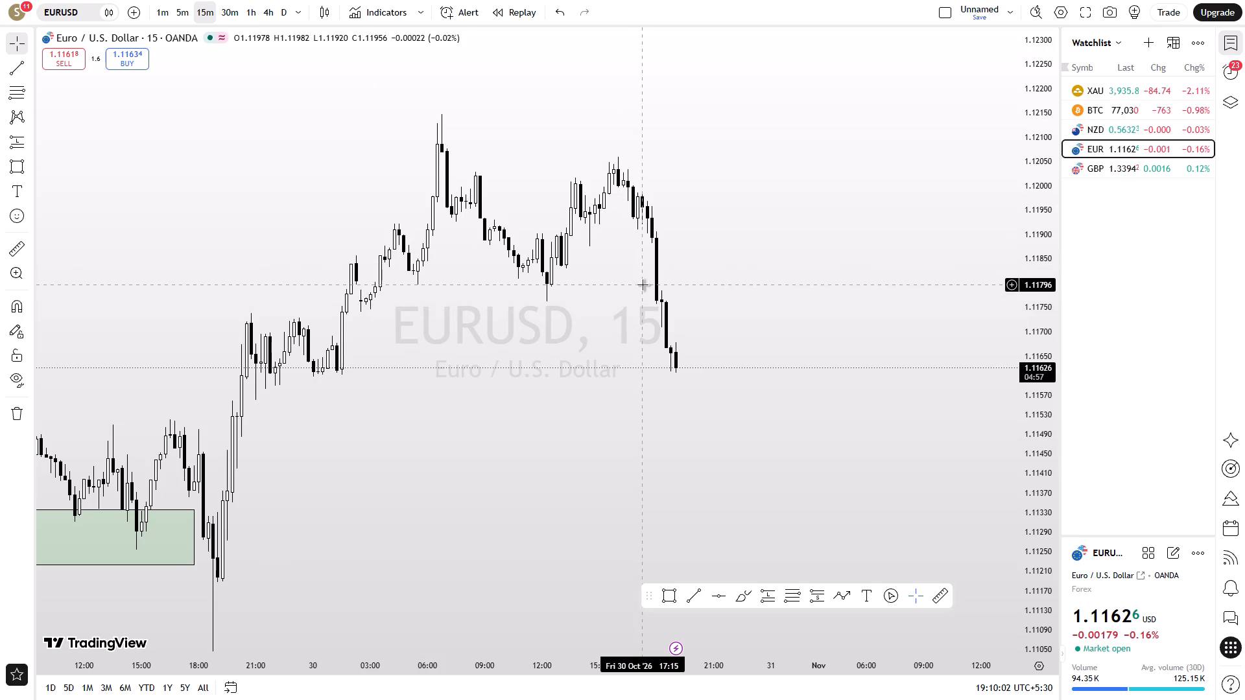
Draw a thin light-red rectangle on EURUSD from about 1.11924 to 1.11907, spanning 30 Oct 04:00 to 31 Oct 00:30.
click(661, 592)
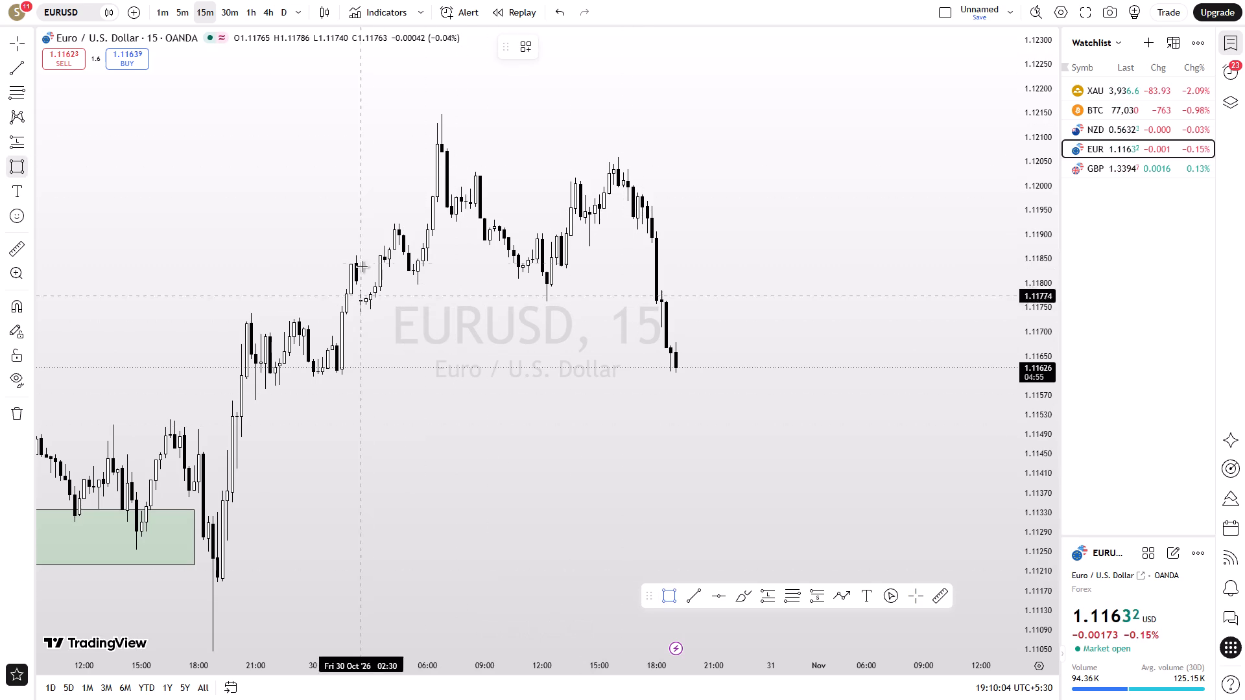
click(392, 222)
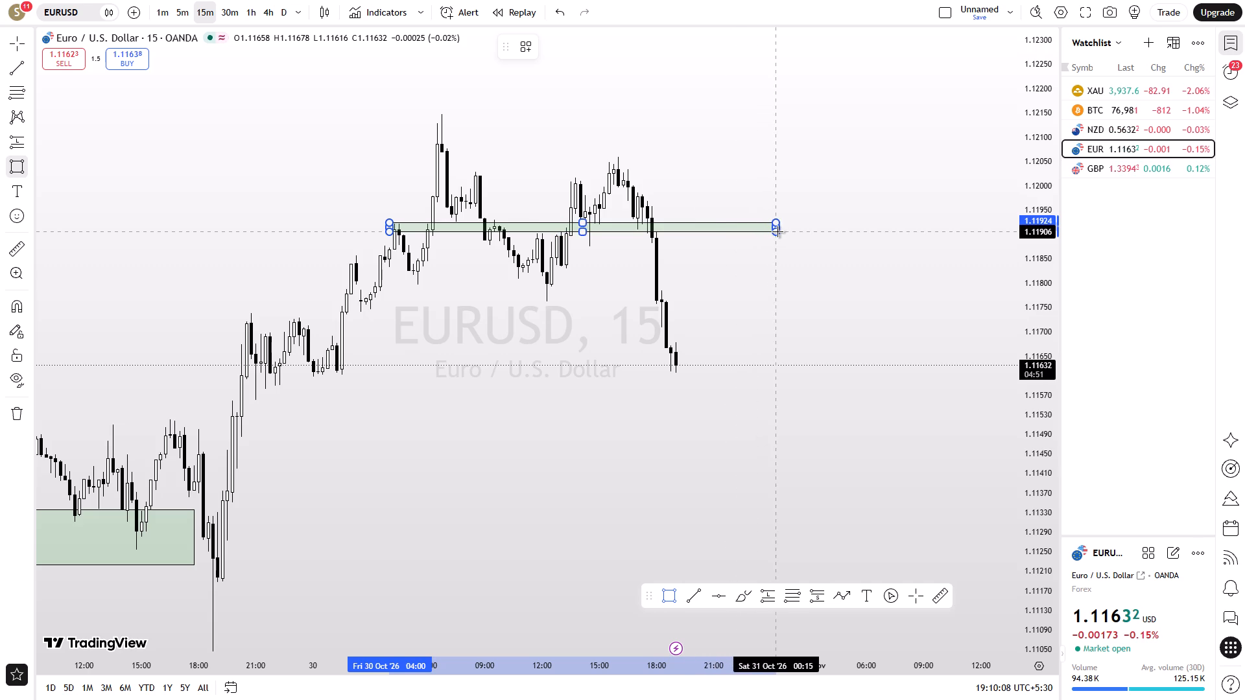
click(778, 231)
click(576, 56)
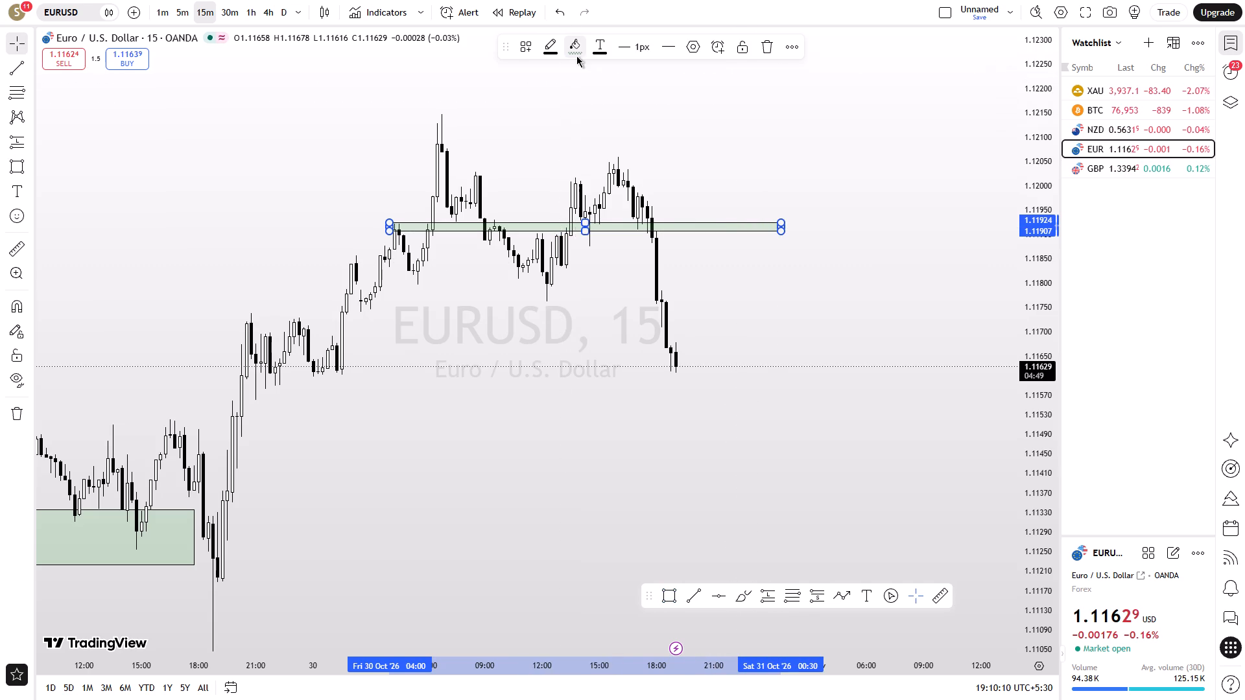
click(575, 86)
click(626, 331)
drag(738, 384, 726, 378)
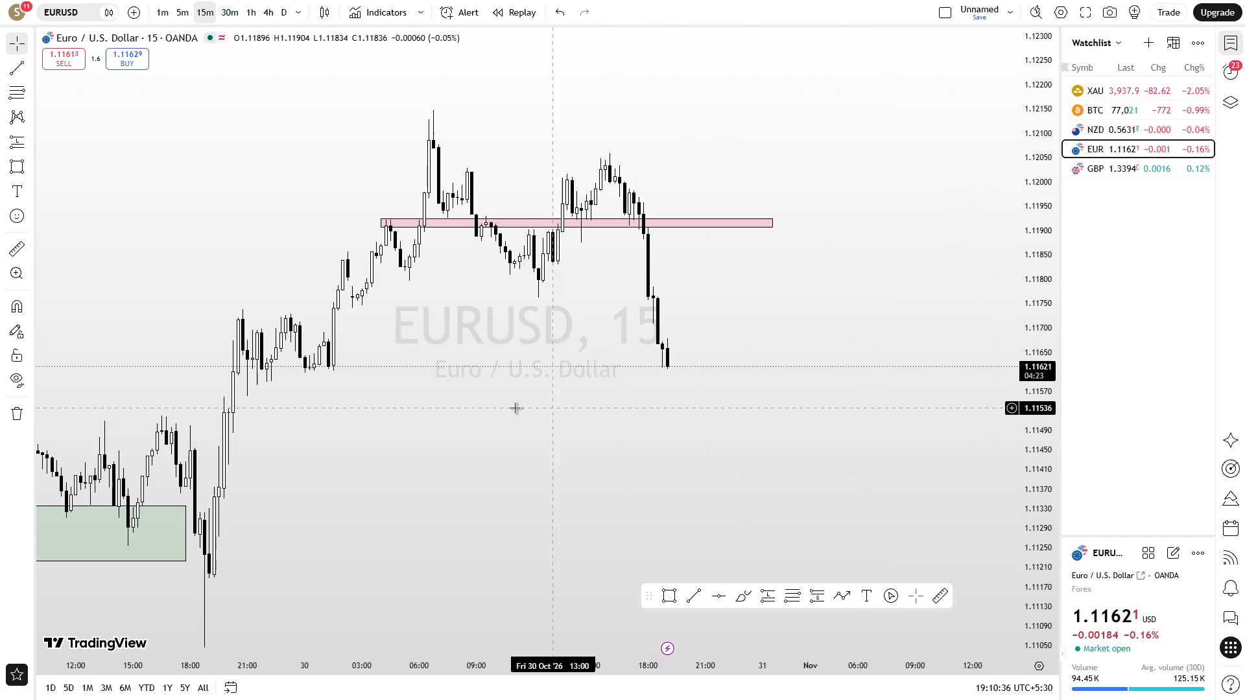
Switch to GBPUSD and examine its 15-minute price action relative to the green zone with the price scale compressed.
click(1103, 163)
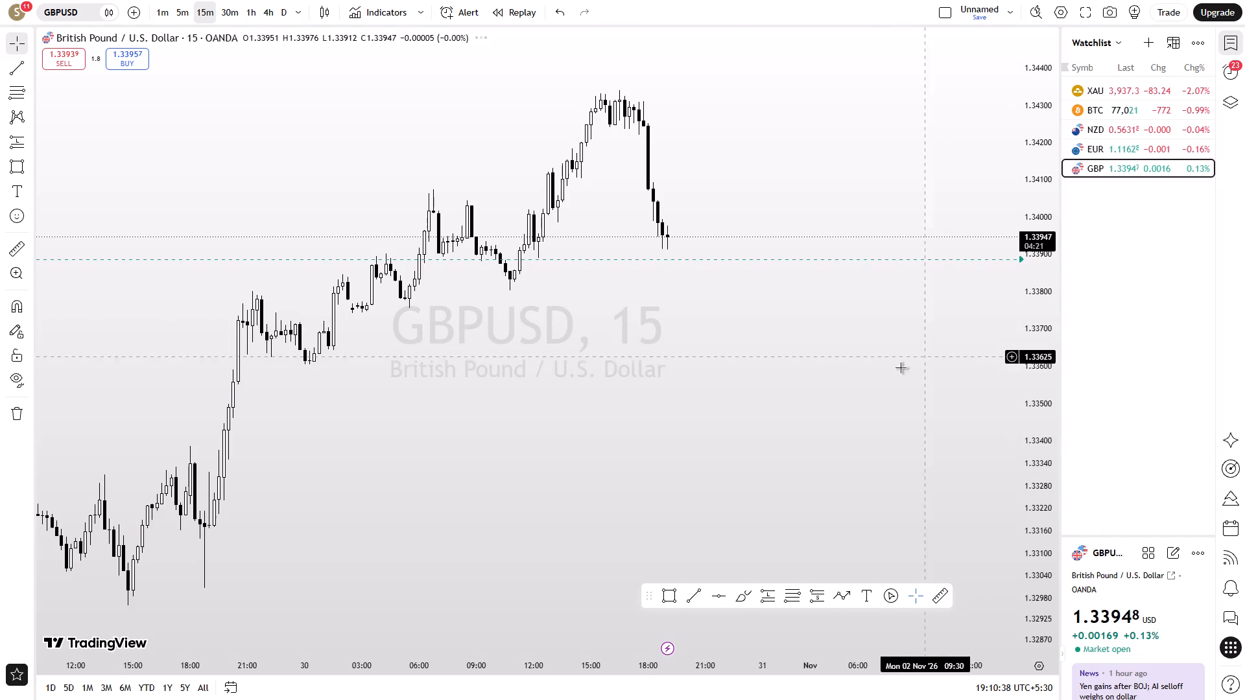
drag(875, 369, 862, 367)
drag(1045, 358, 1028, 272)
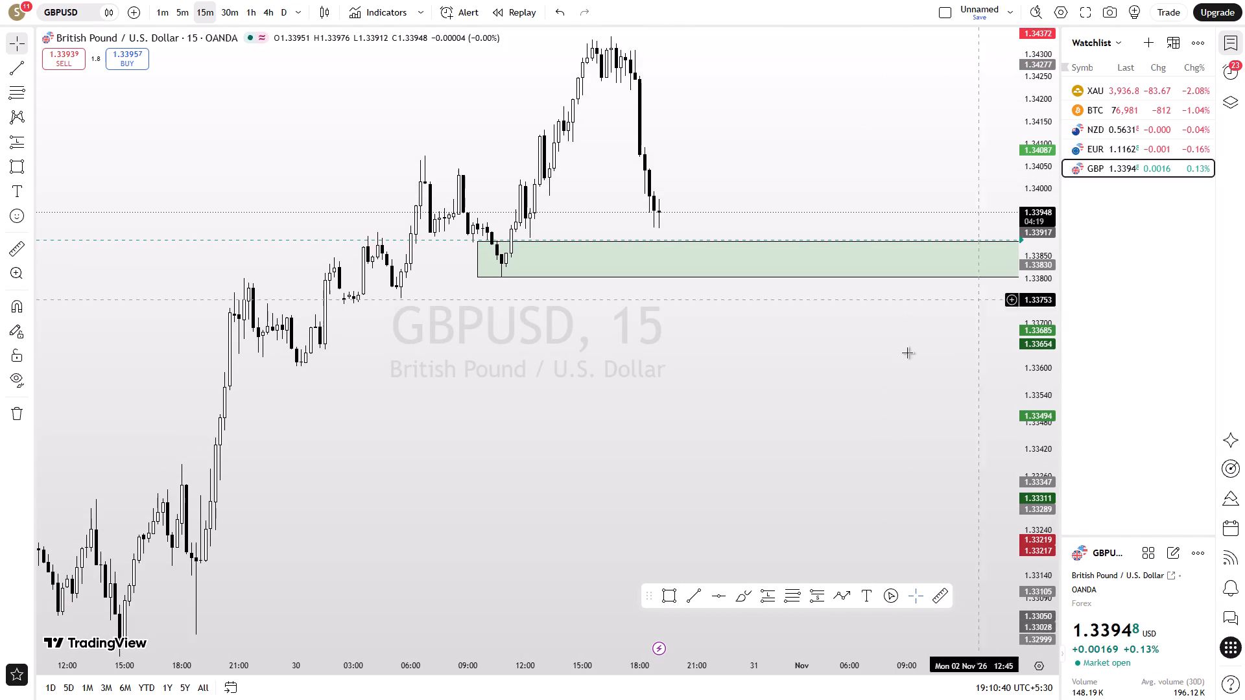
drag(905, 354, 917, 393)
scroll(809, 393, up, 2)
drag(872, 379, 868, 410)
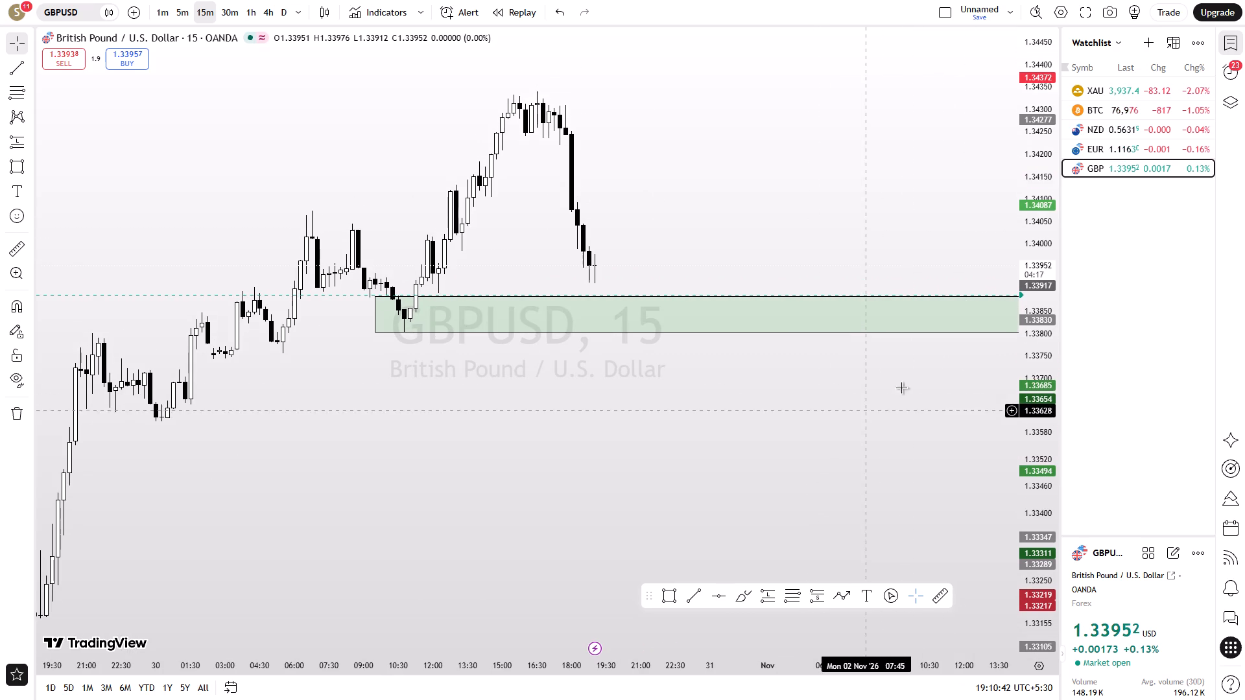
Compare the 15-minute EURUSD chart's red zone with the 15-minute NZDUSD chart's green zone.
click(1116, 155)
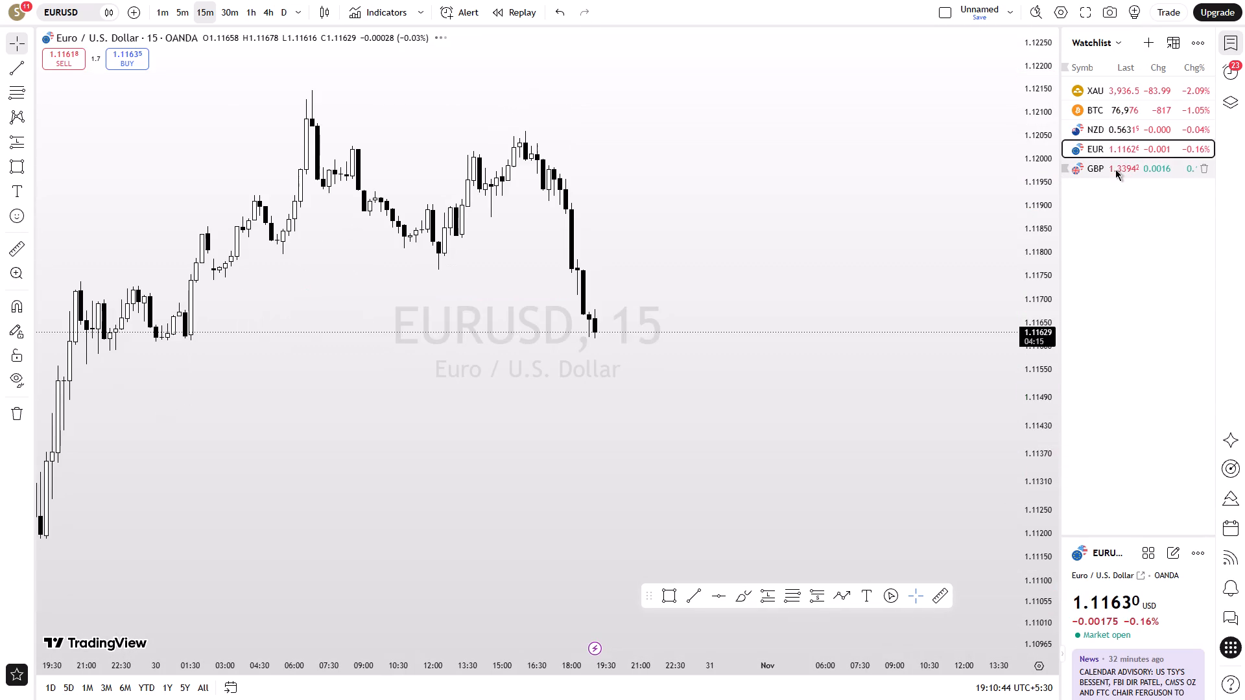
scroll(534, 425, down, 2)
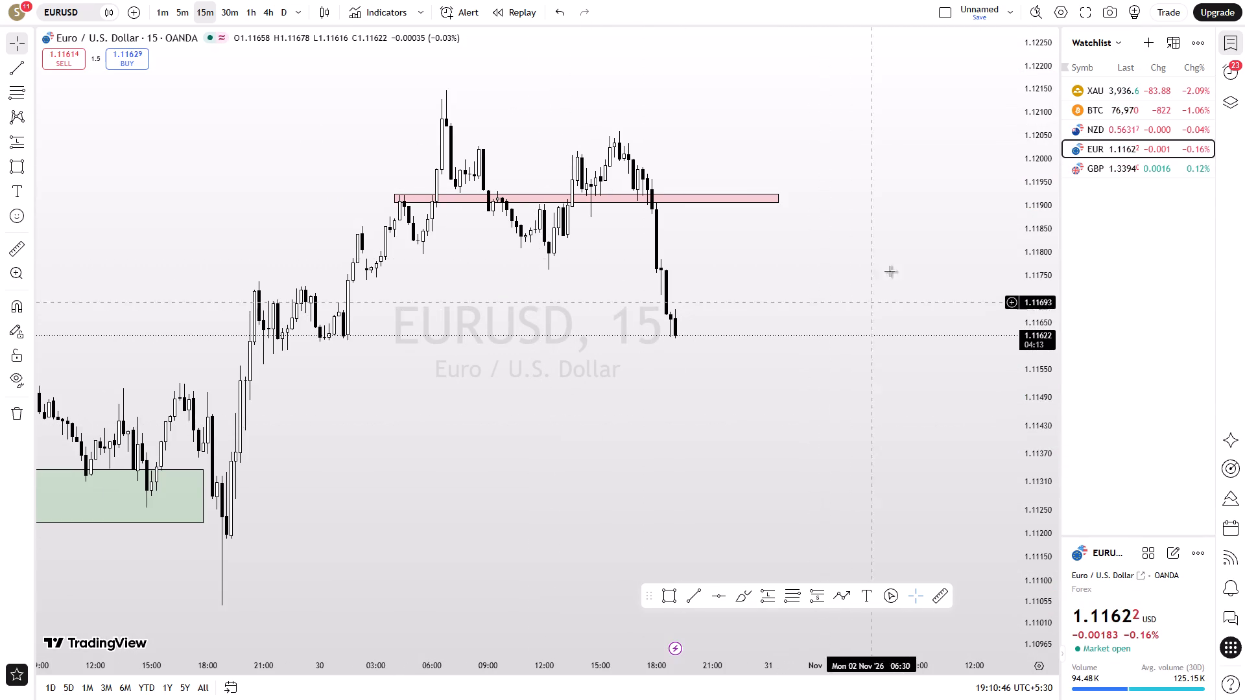
click(1095, 132)
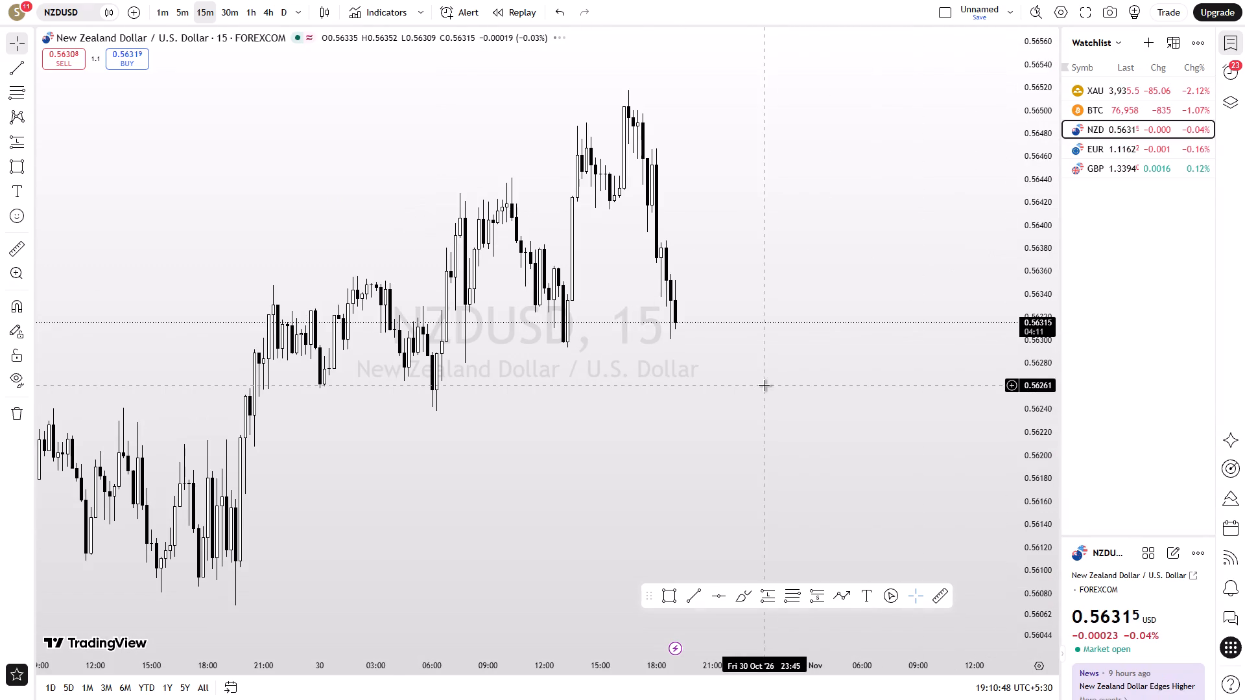
scroll(755, 374, up, 4)
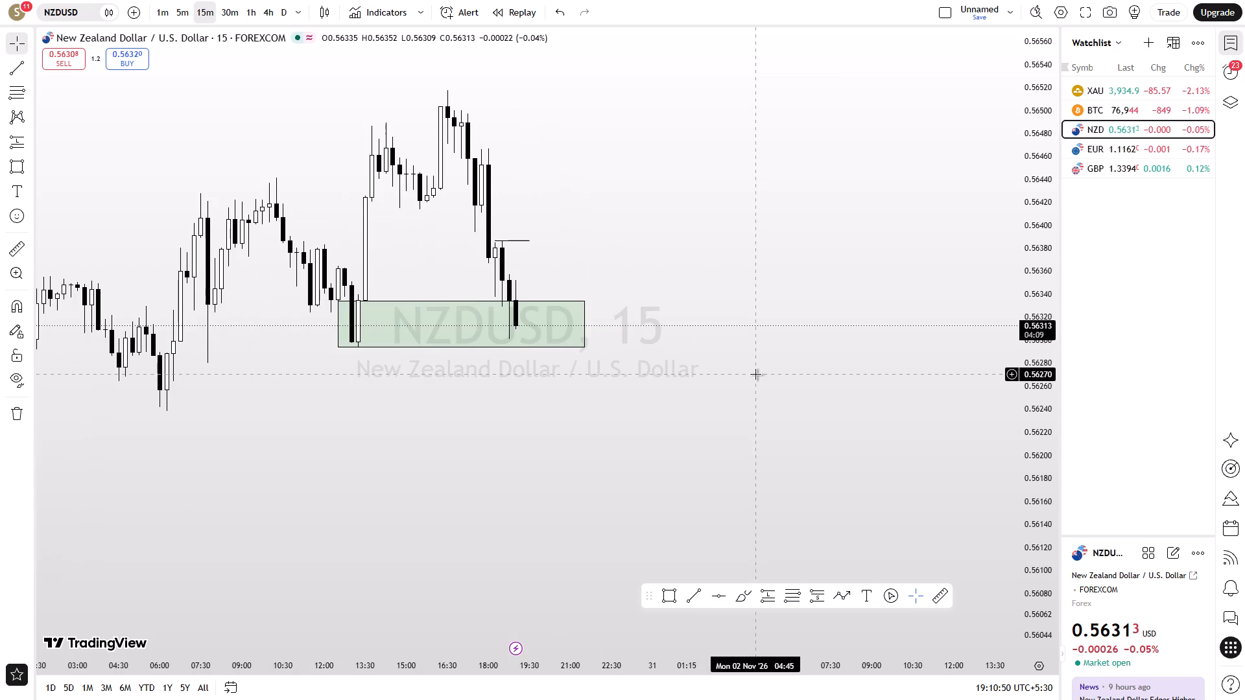
click(622, 411)
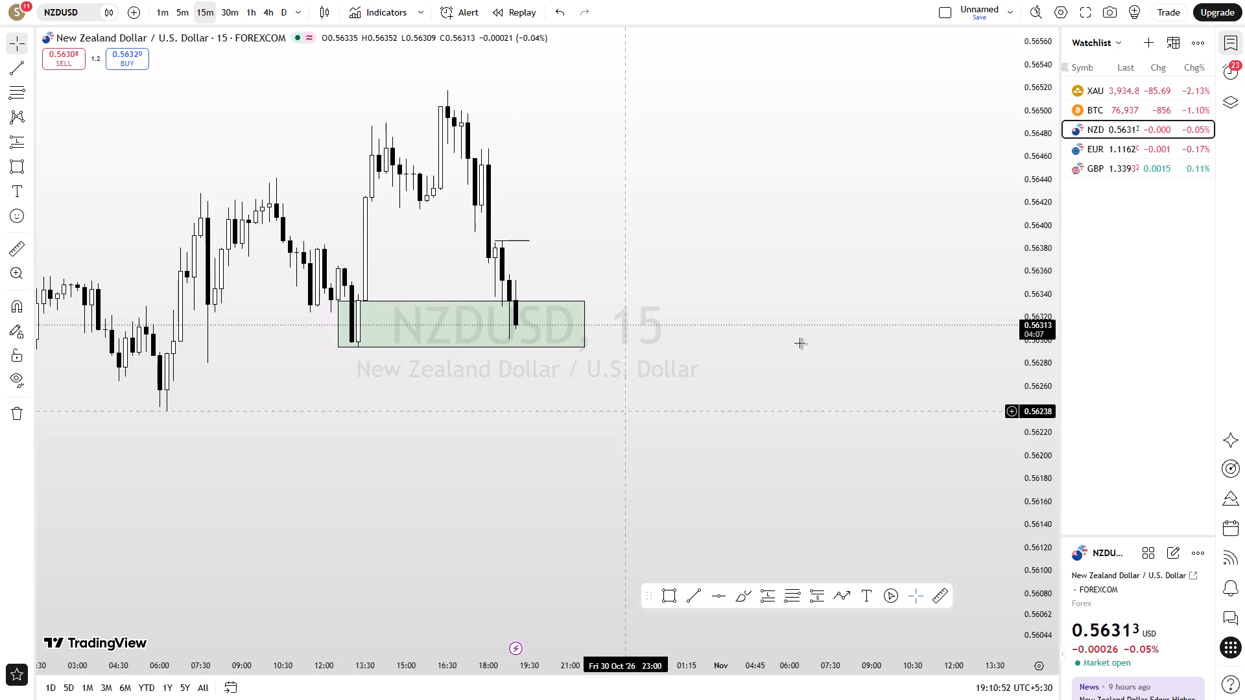
Switch the chart to XAUUSD on the 1-hour timeframe with its price scale compressed to show the zones and recent drop.
click(1093, 96)
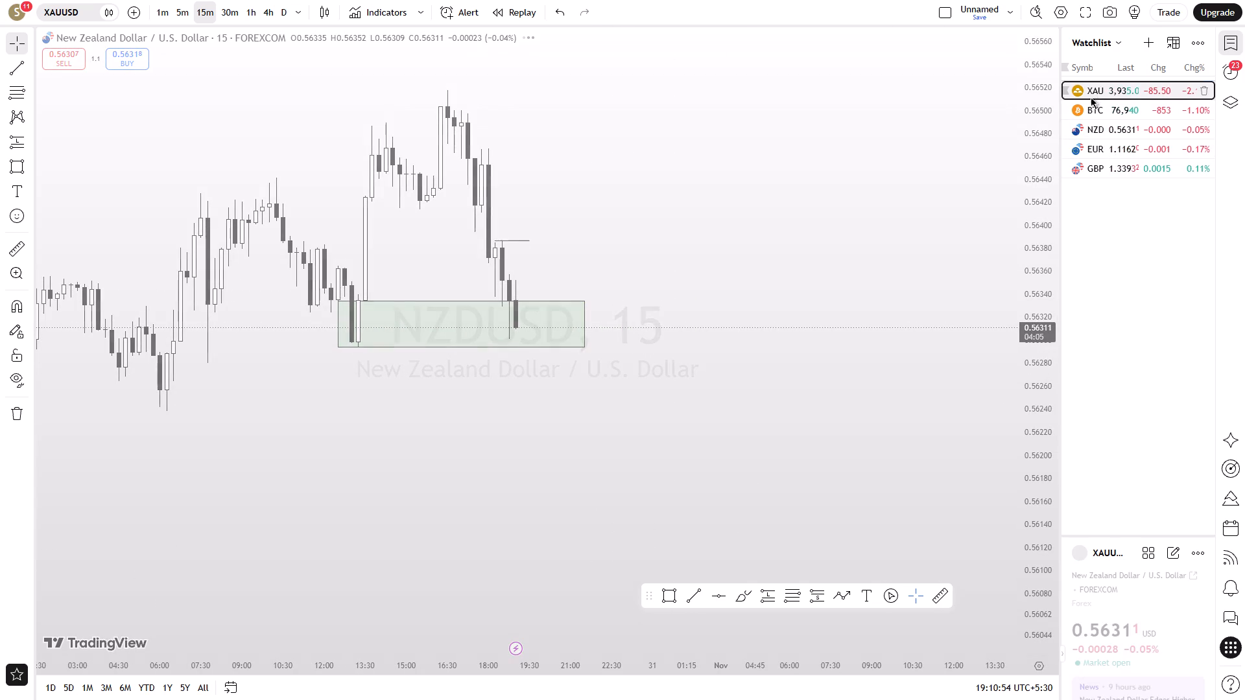
drag(769, 480, 883, 366)
scroll(715, 431, up, 1)
scroll(717, 431, down, 2)
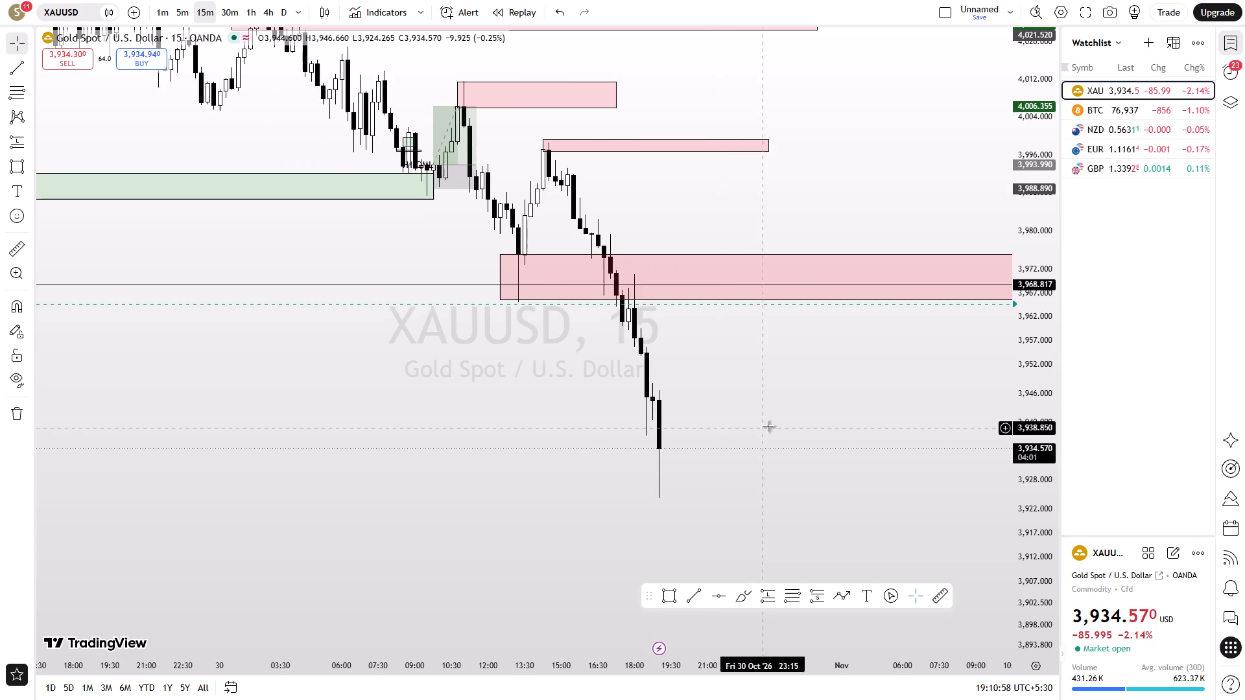
click(255, 11)
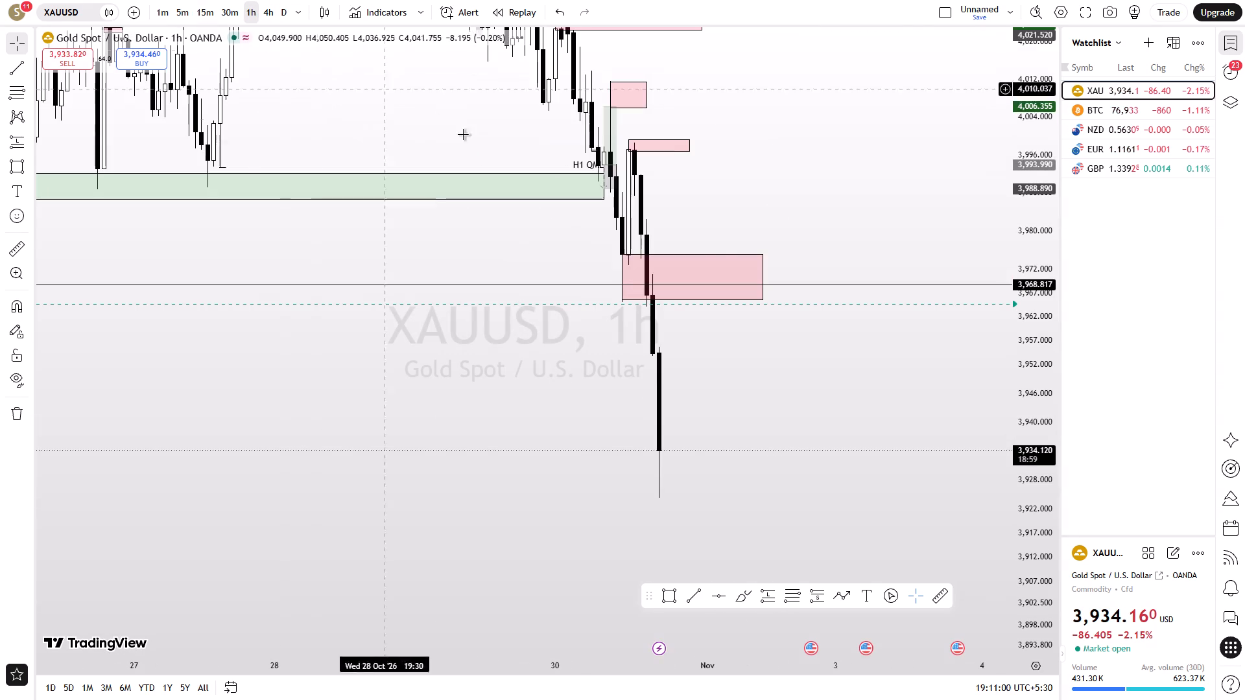
drag(1034, 132, 1057, 452)
scroll(593, 414, up, 1)
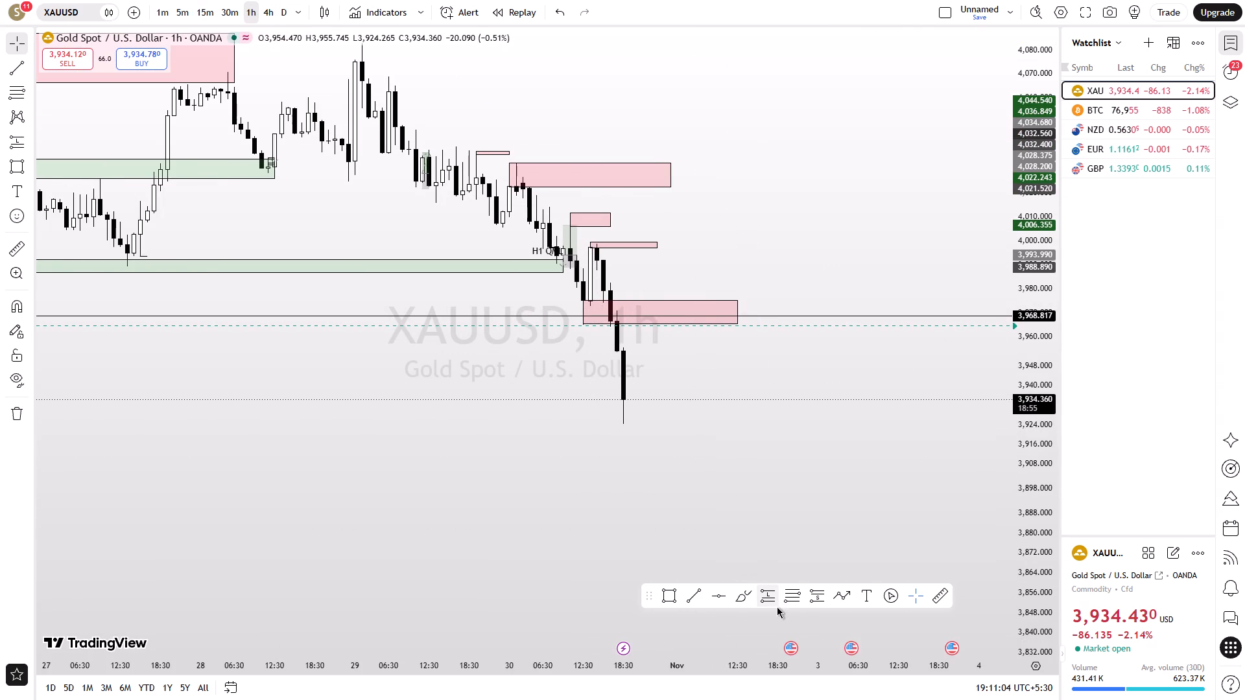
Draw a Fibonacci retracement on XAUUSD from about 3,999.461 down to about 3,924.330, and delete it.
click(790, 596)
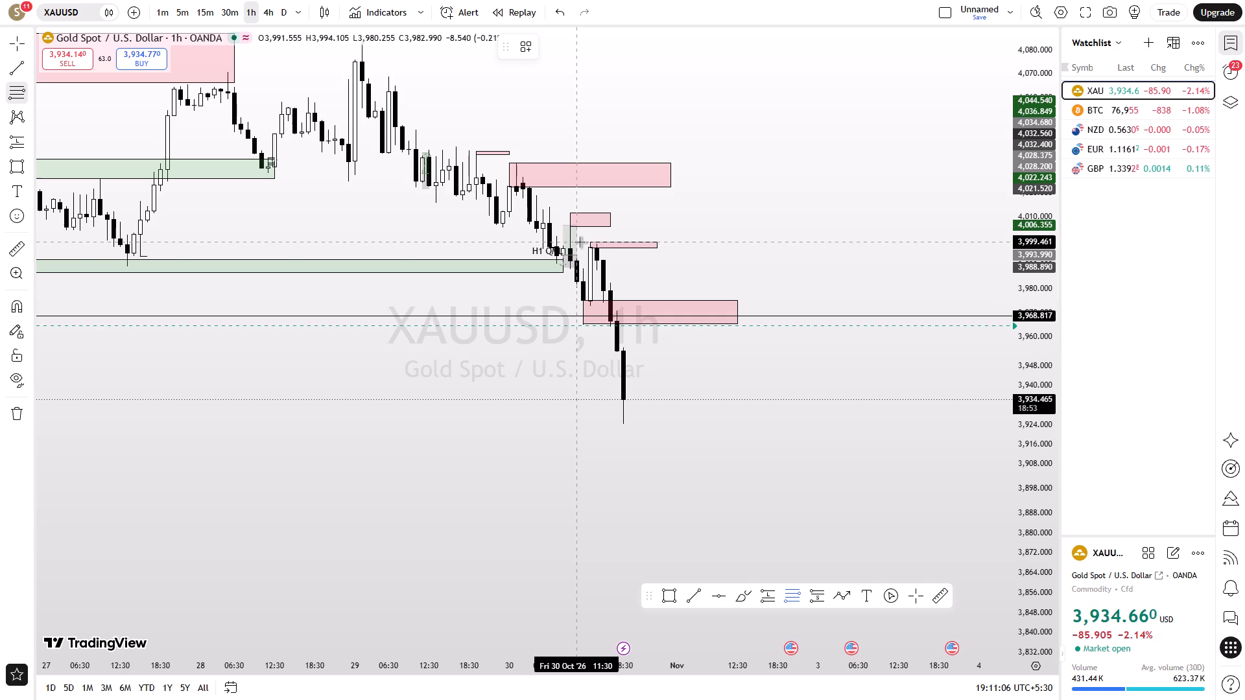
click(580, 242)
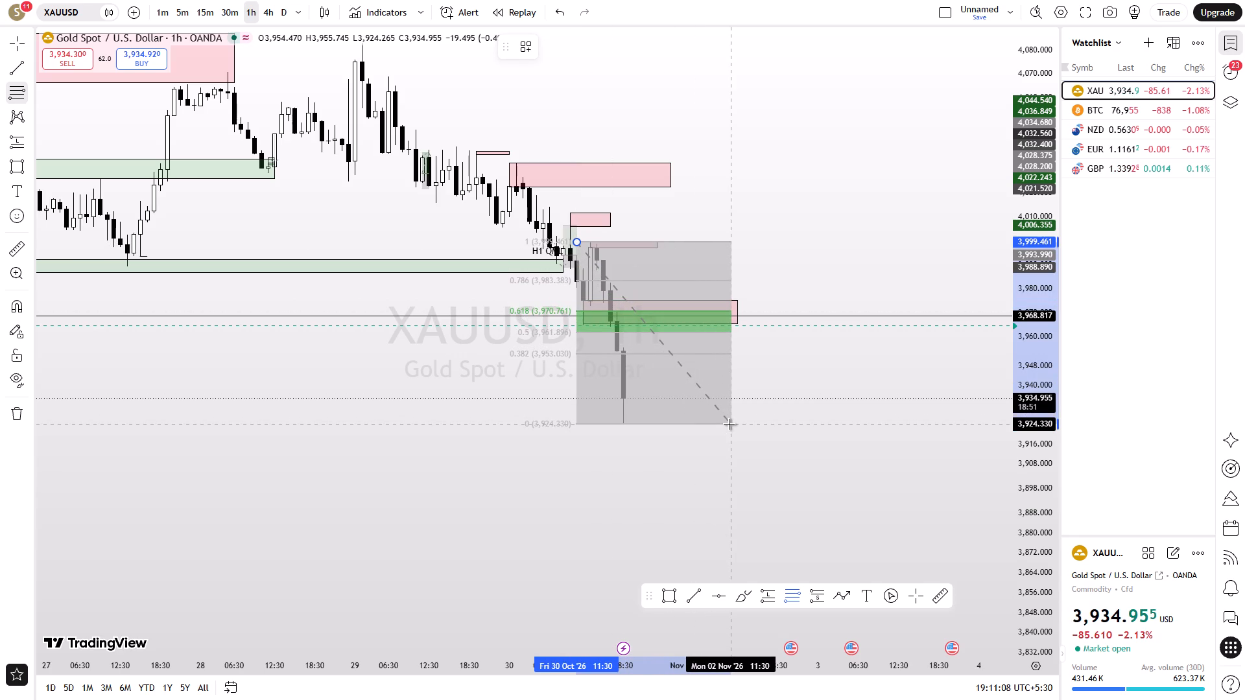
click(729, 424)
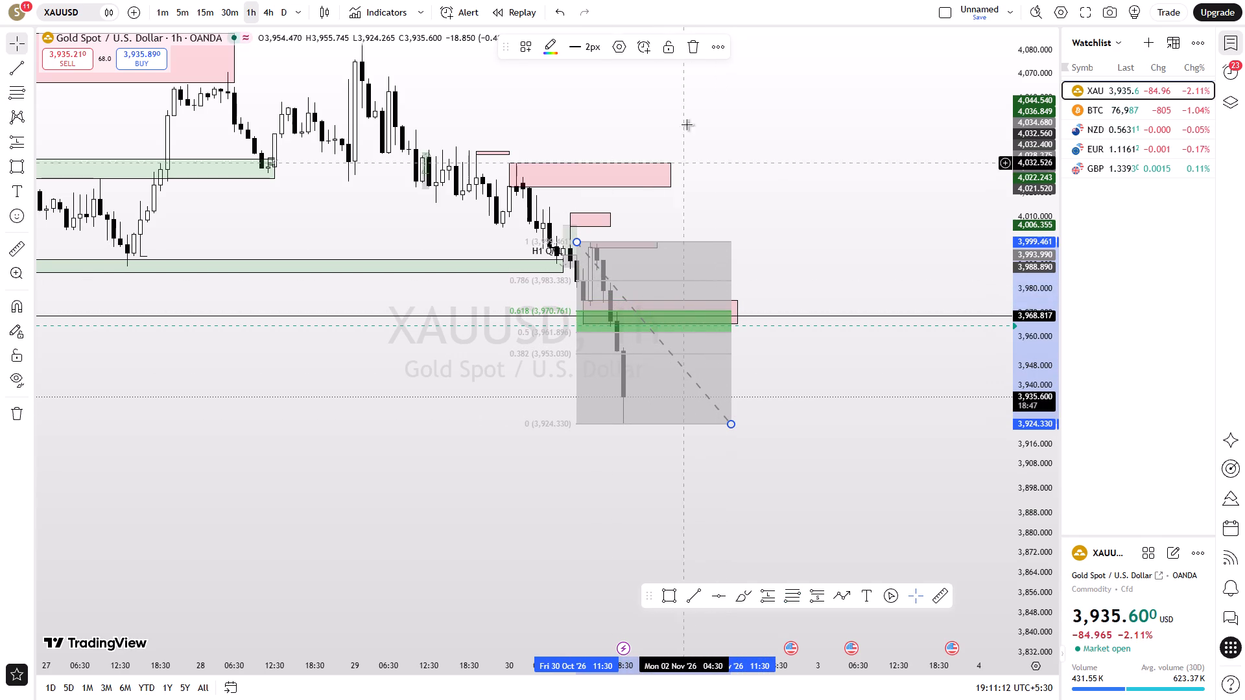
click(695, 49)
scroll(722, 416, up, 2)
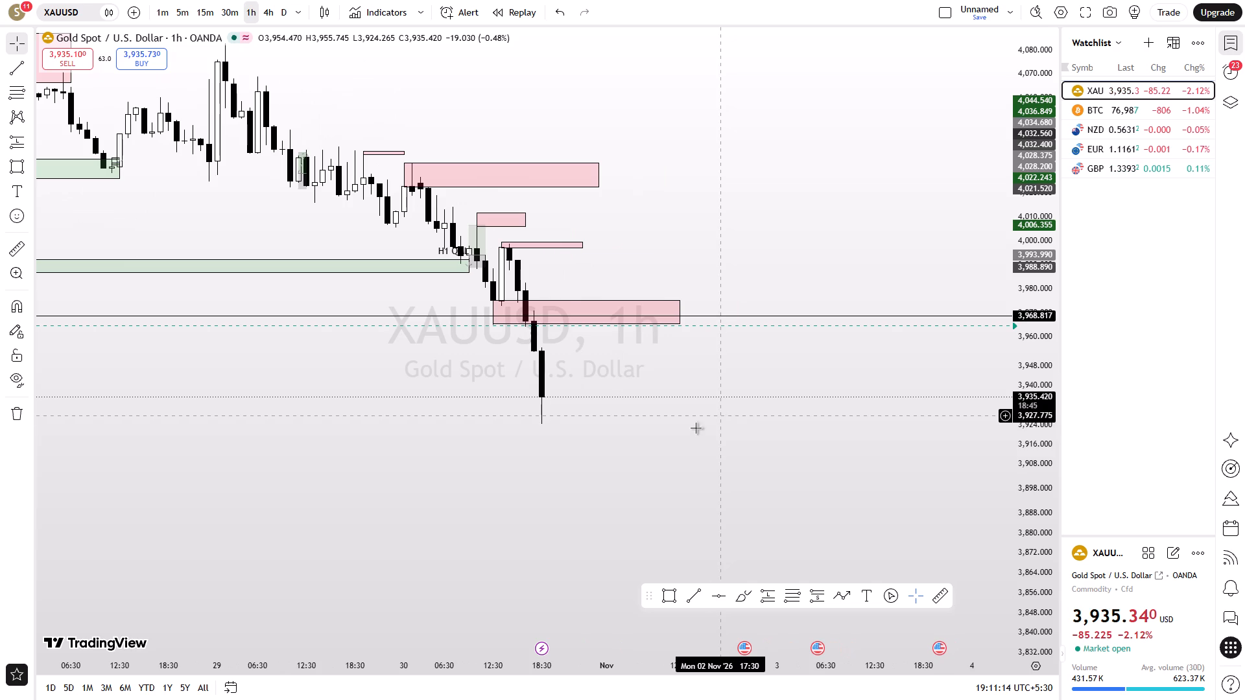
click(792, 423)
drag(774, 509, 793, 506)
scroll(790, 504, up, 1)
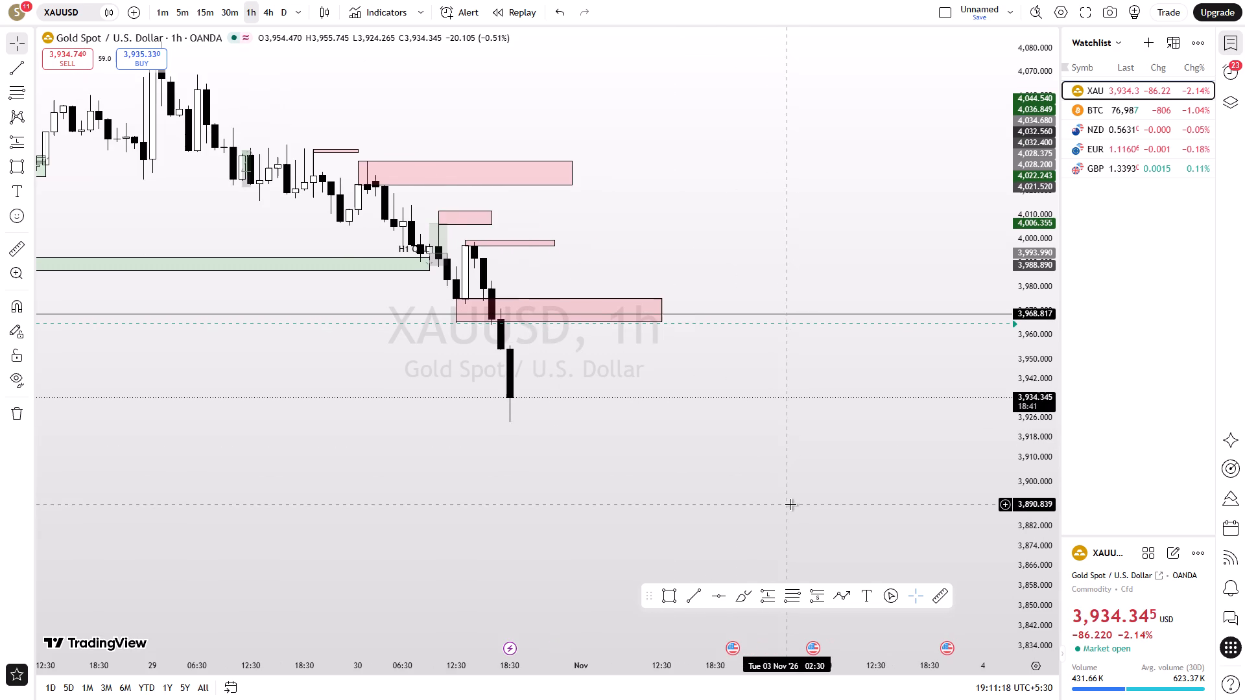
Switch to BTCUSD and examine its 1-hour price action below the red zone with the price scale compressed.
click(1115, 107)
scroll(704, 387, down, 3)
drag(731, 425, 756, 380)
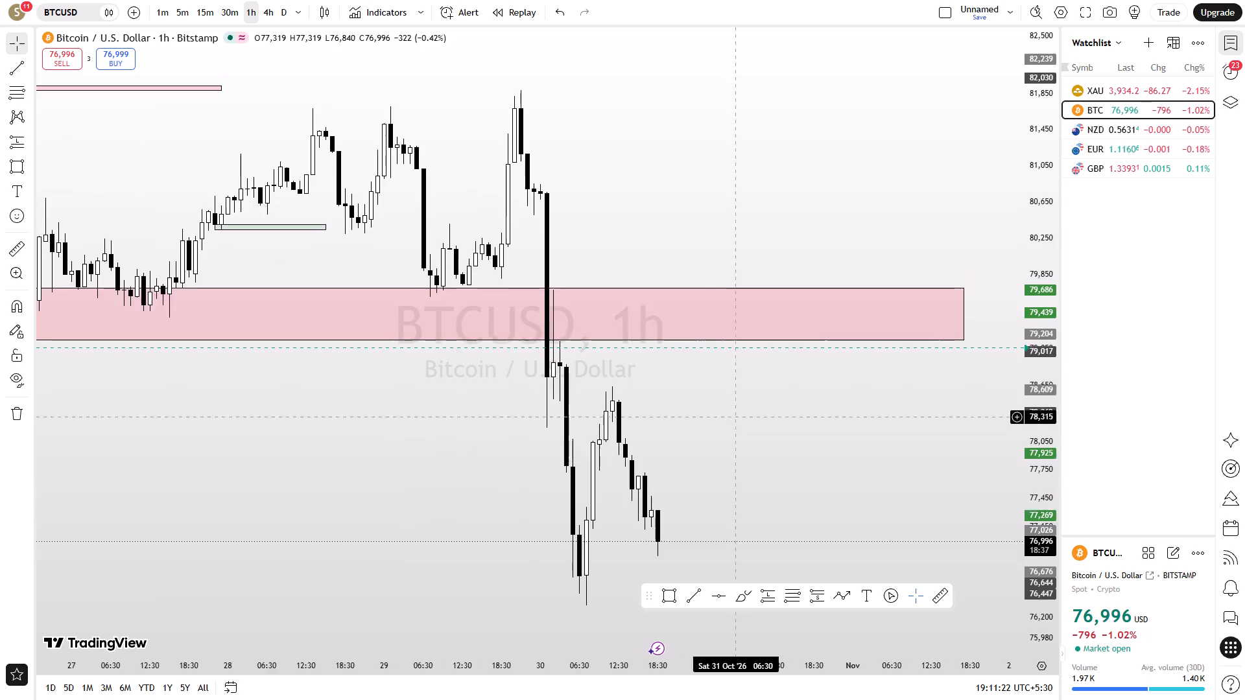
drag(756, 380, 803, 269)
drag(1041, 173, 1034, 315)
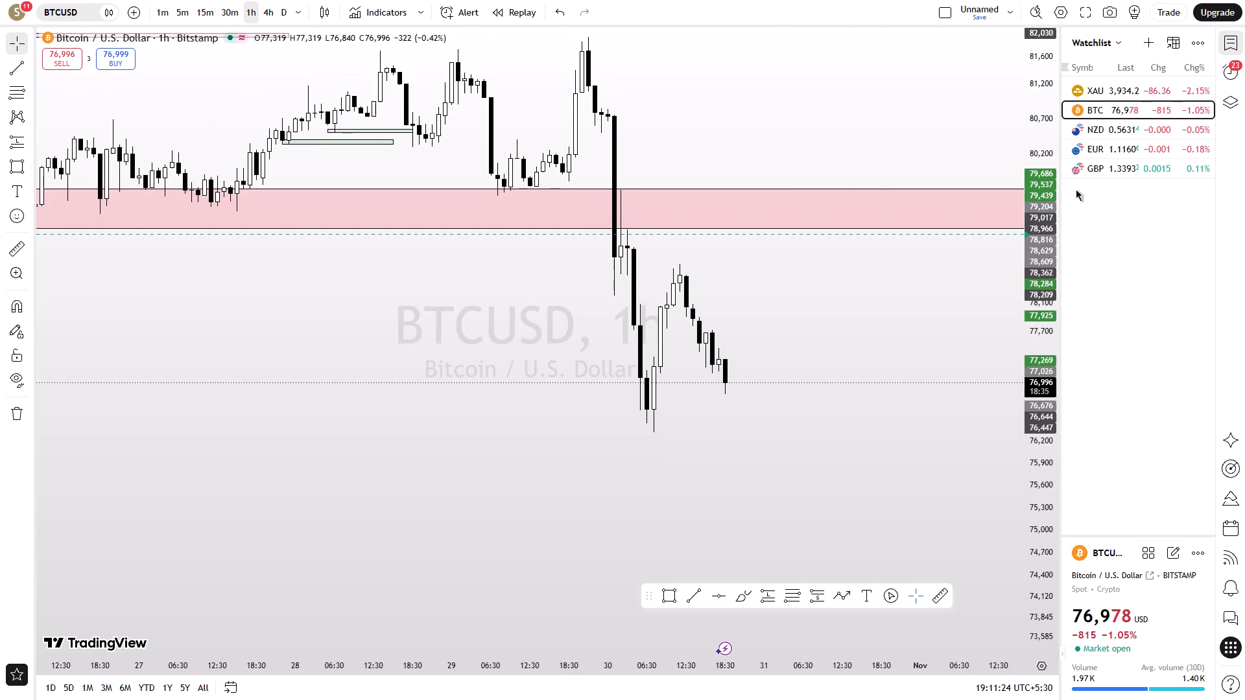
Switch to NZDUSD on the 1-minute timeframe and examine price action in the green zone and below the horizontal line.
click(1100, 126)
drag(832, 458, 835, 426)
click(166, 10)
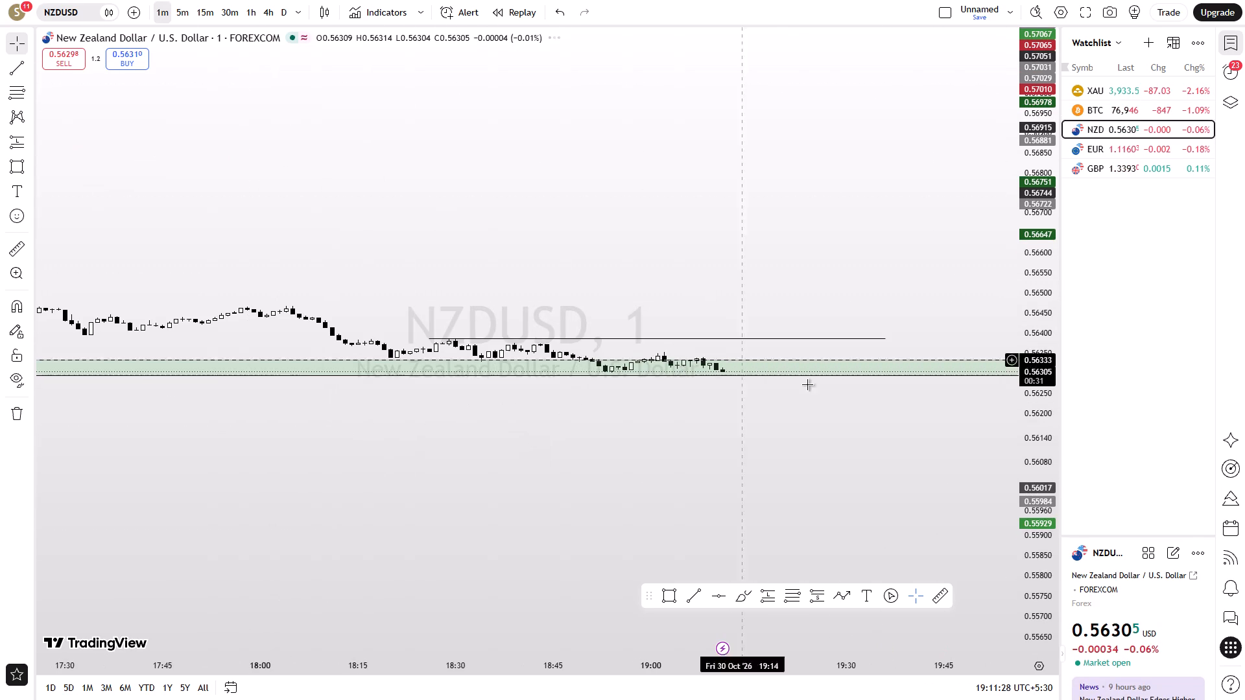
drag(1027, 598, 978, 103)
drag(874, 490, 832, 389)
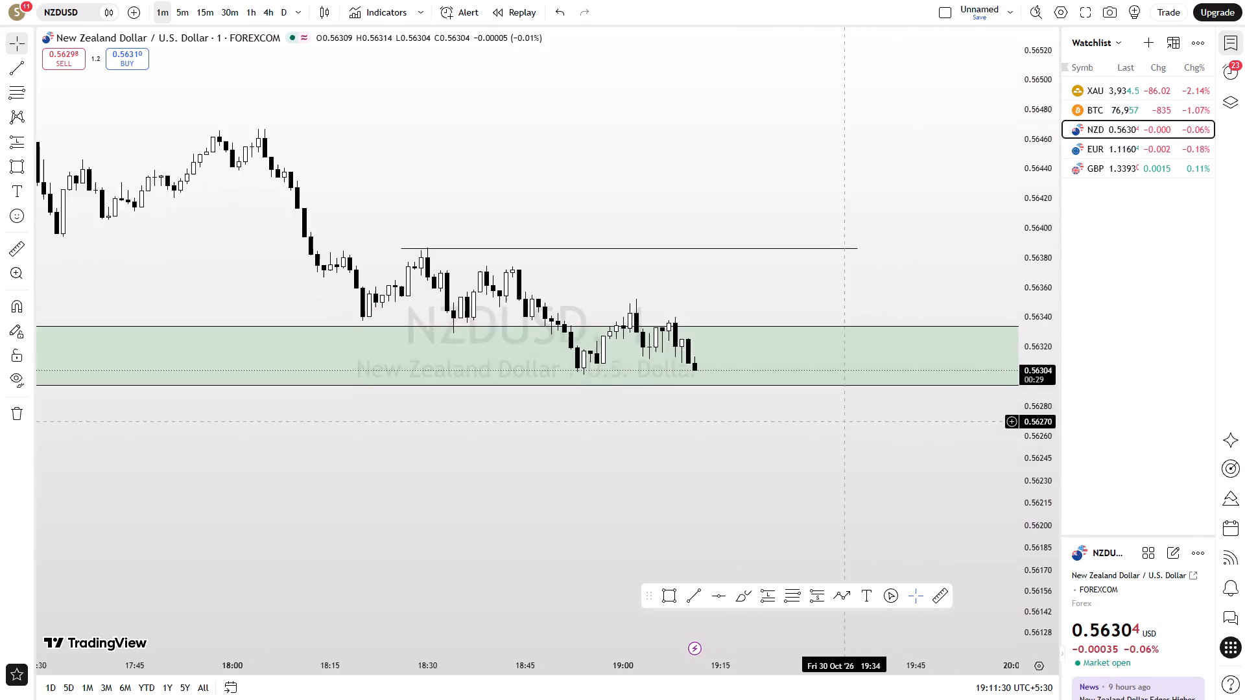
drag(832, 389, 827, 366)
drag(1037, 559, 1004, 275)
drag(907, 452, 789, 567)
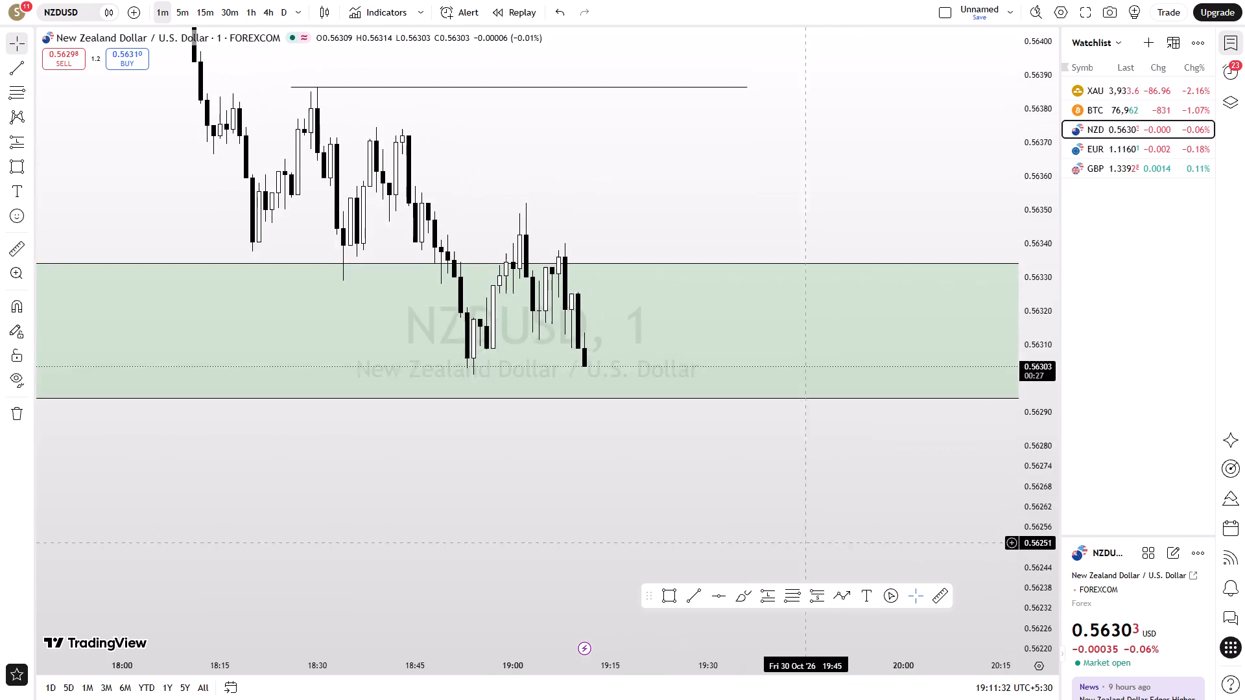
drag(789, 567, 783, 572)
drag(1018, 178, 1015, 255)
drag(931, 246, 940, 269)
drag(1036, 150, 1041, 284)
drag(958, 203, 954, 262)
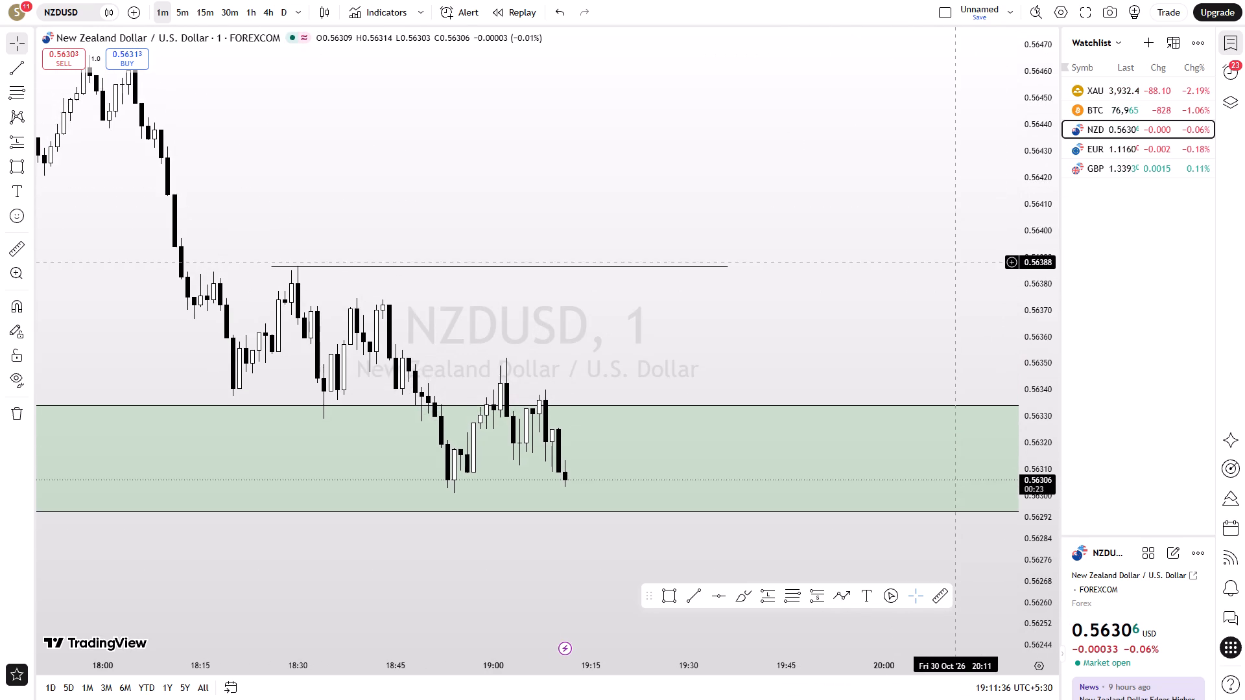
drag(954, 262, 1008, 224)
drag(927, 150, 945, 192)
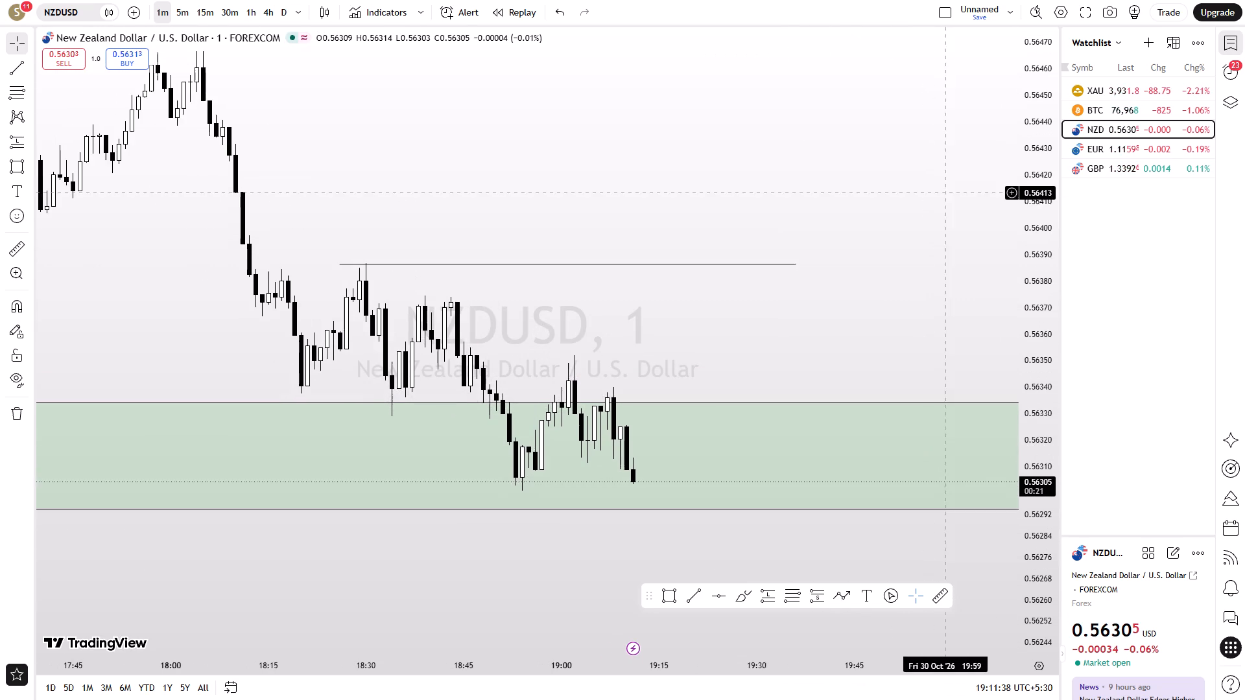
drag(945, 192, 945, 193)
drag(1032, 128, 1040, 228)
drag(977, 249, 1006, 202)
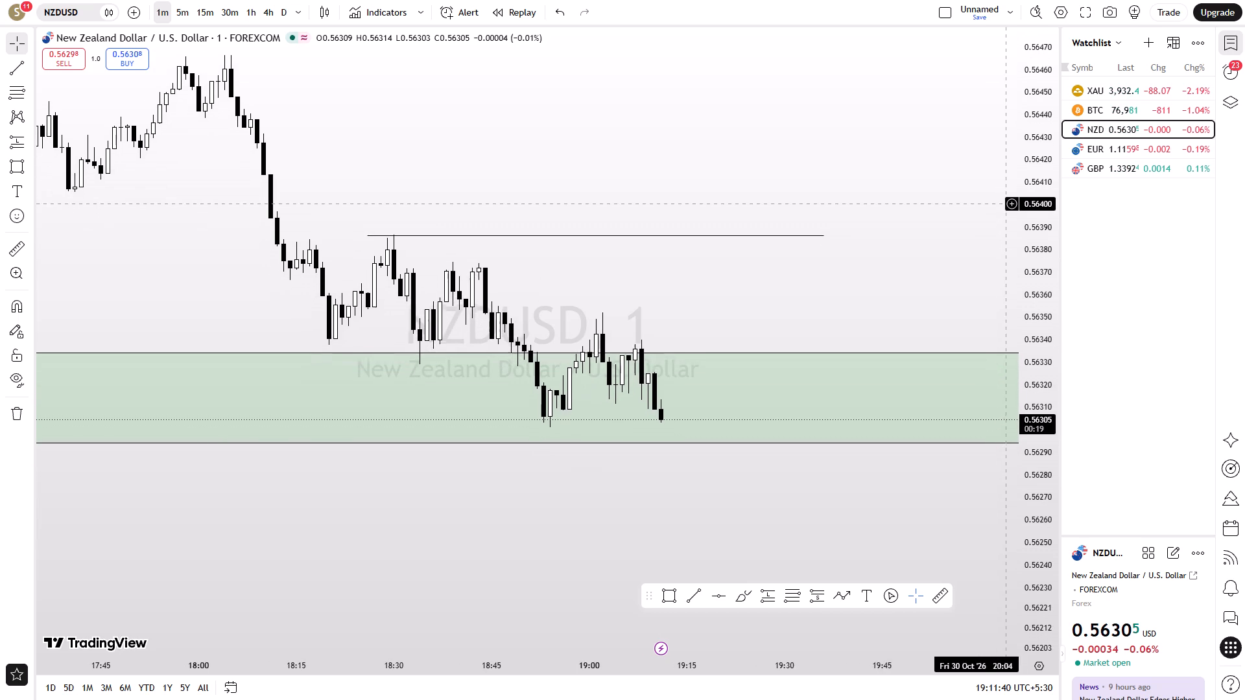
drag(1006, 202, 1006, 200)
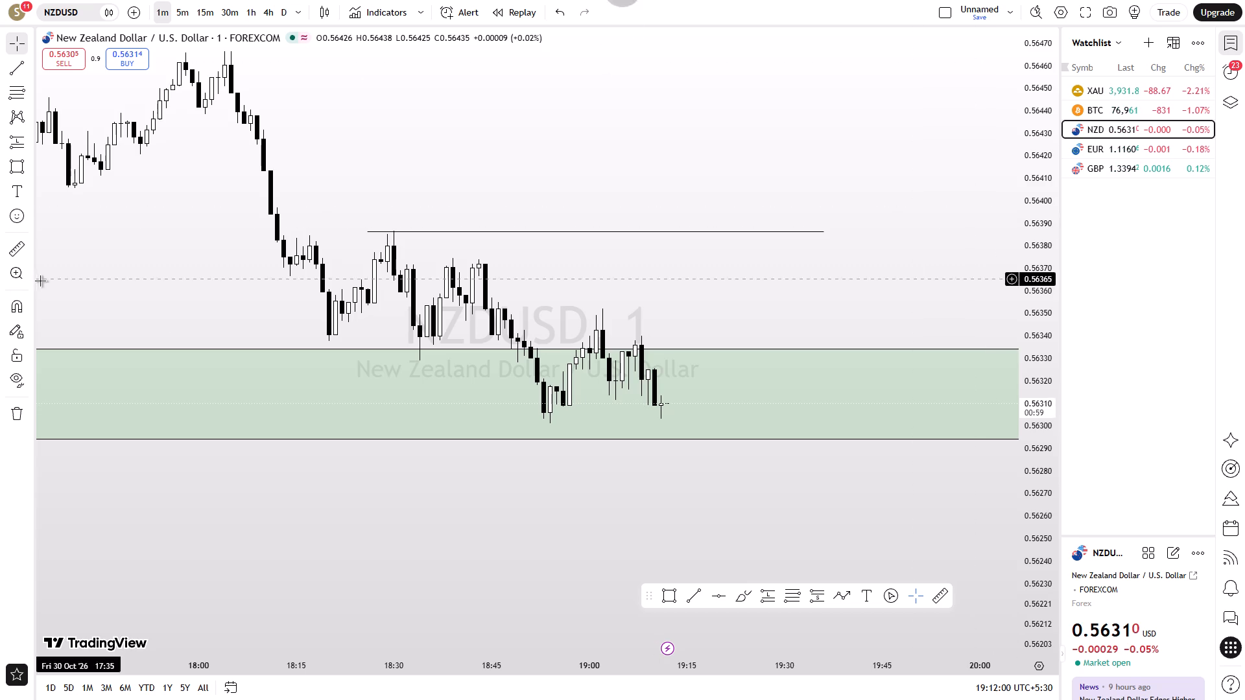
Shift the horizontal line at about 0.56386 on 1-minute NZDUSD a few minutes later, so it starts near the 18:30 swing high.
drag(1039, 429, 1037, 184)
drag(646, 192, 651, 205)
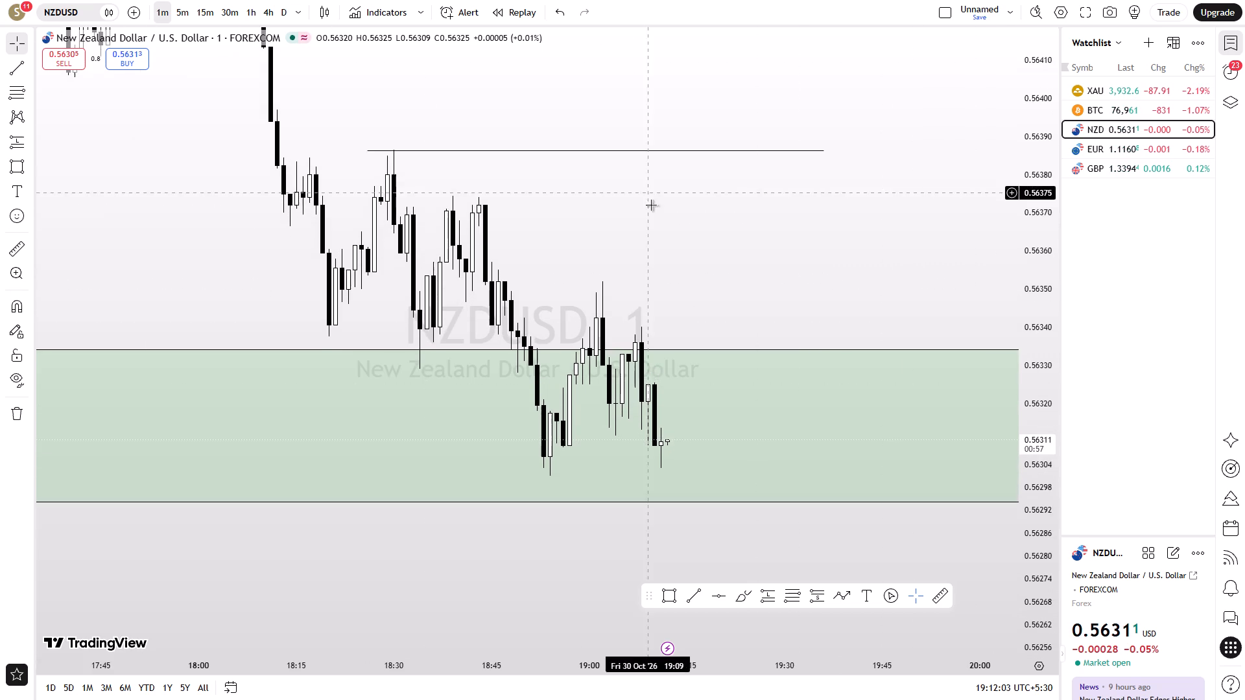
drag(651, 205, 698, 284)
drag(613, 236, 626, 234)
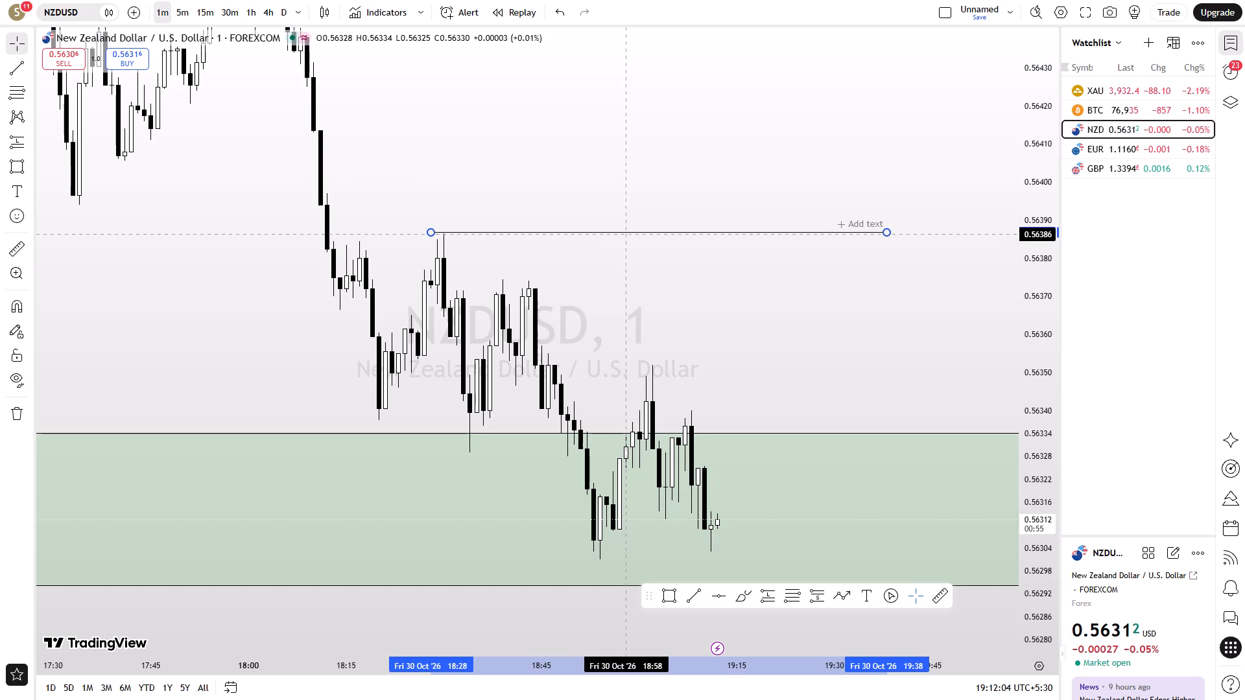
drag(626, 234, 632, 235)
click(639, 290)
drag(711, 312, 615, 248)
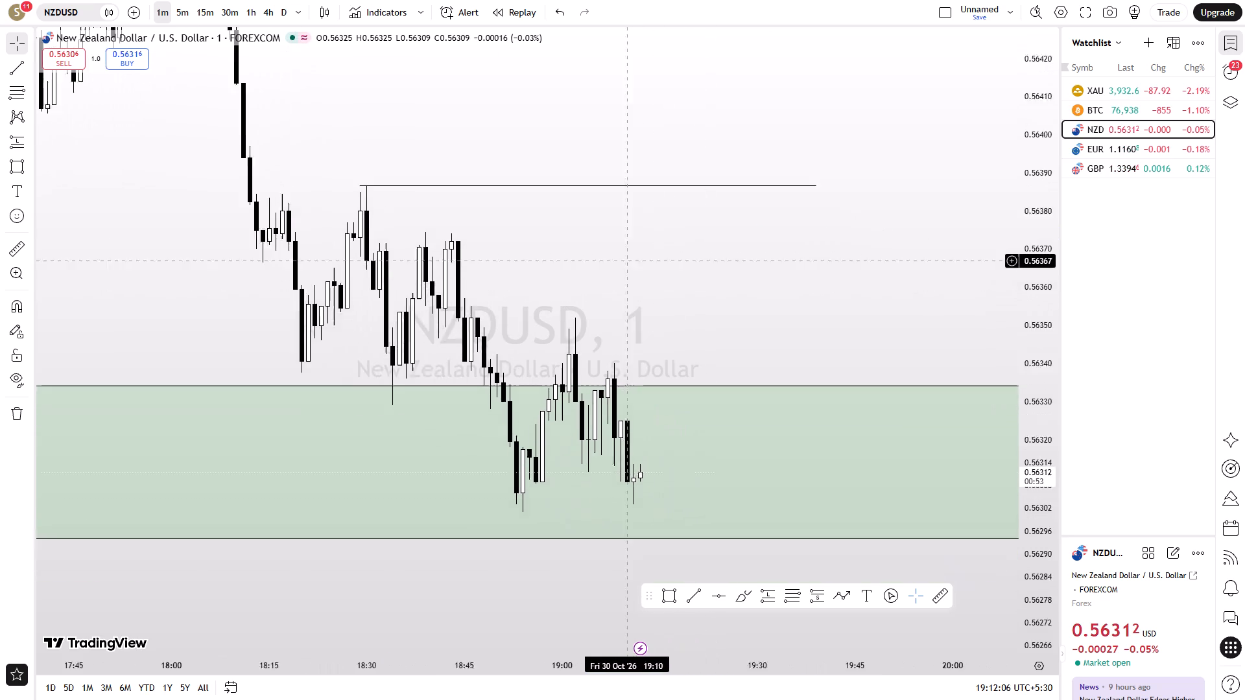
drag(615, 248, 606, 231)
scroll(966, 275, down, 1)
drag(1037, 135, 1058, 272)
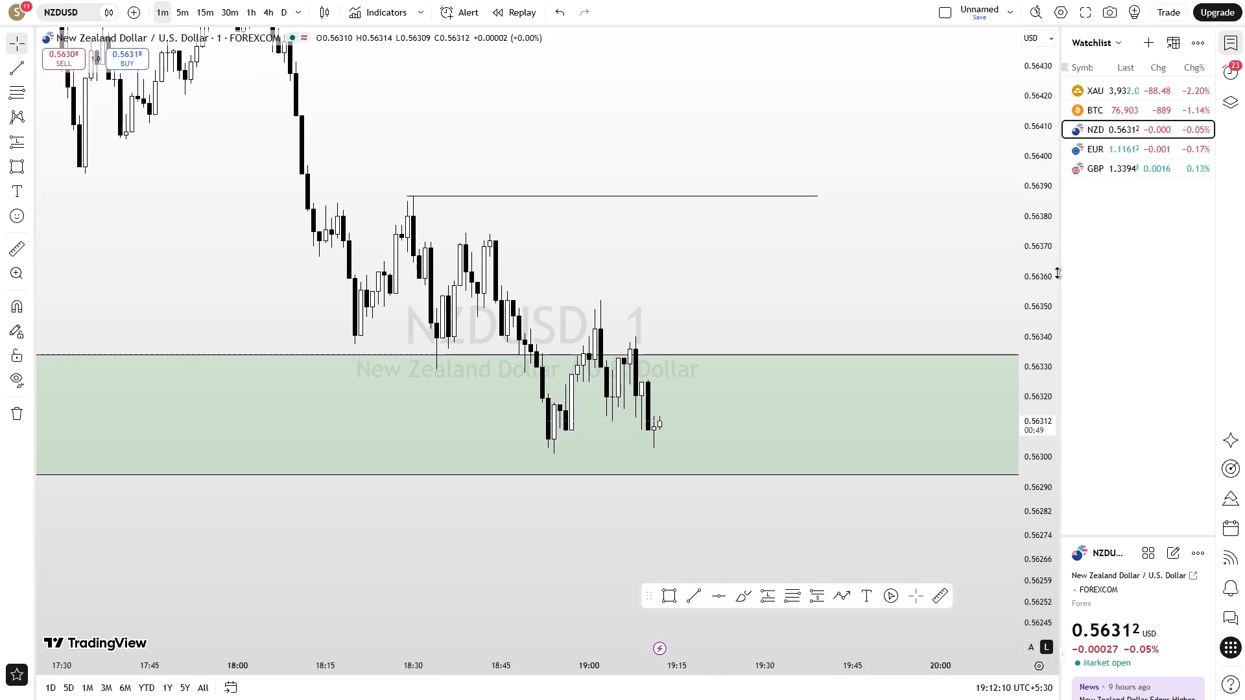
Exit full screen and open the full XAUUSD chart from TradingView's site in a second browser tab.
key(F11)
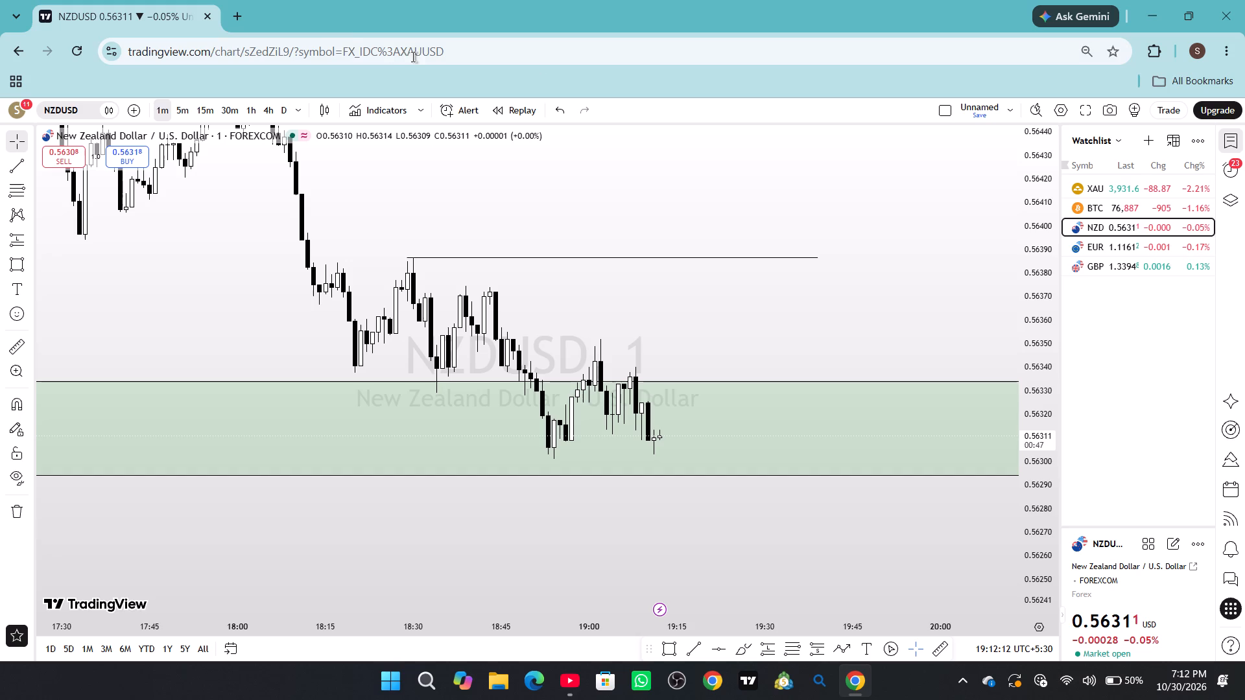
click(226, 13)
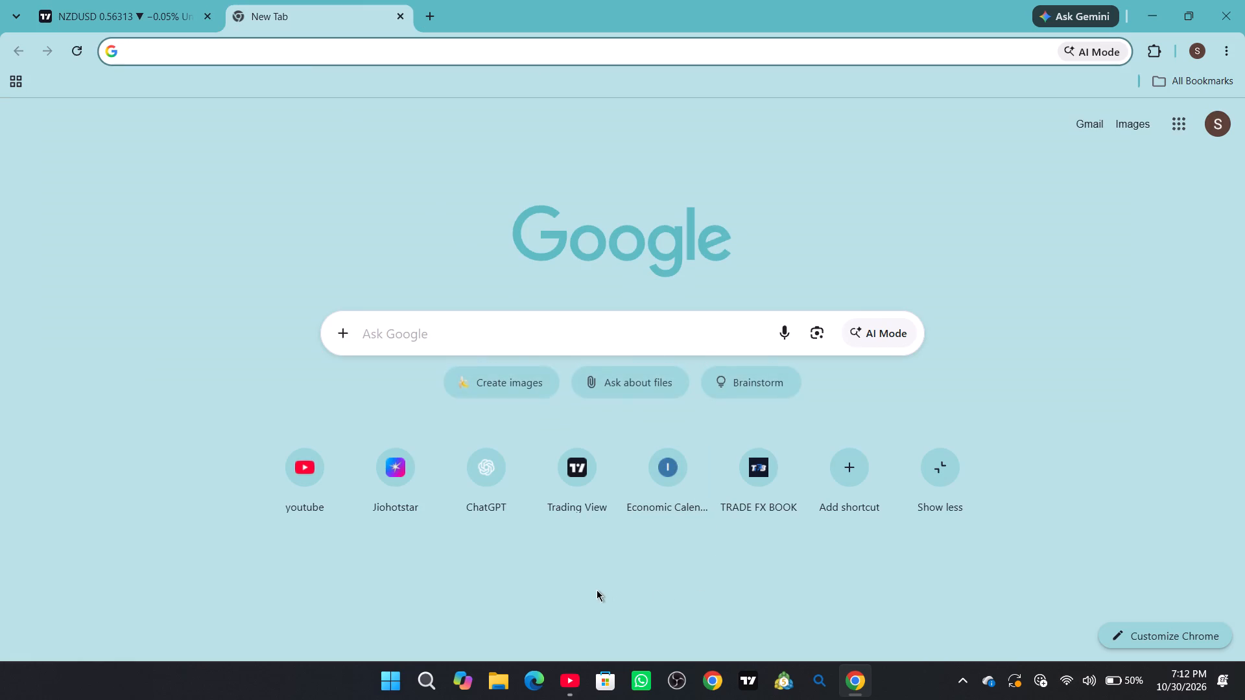
click(399, 16)
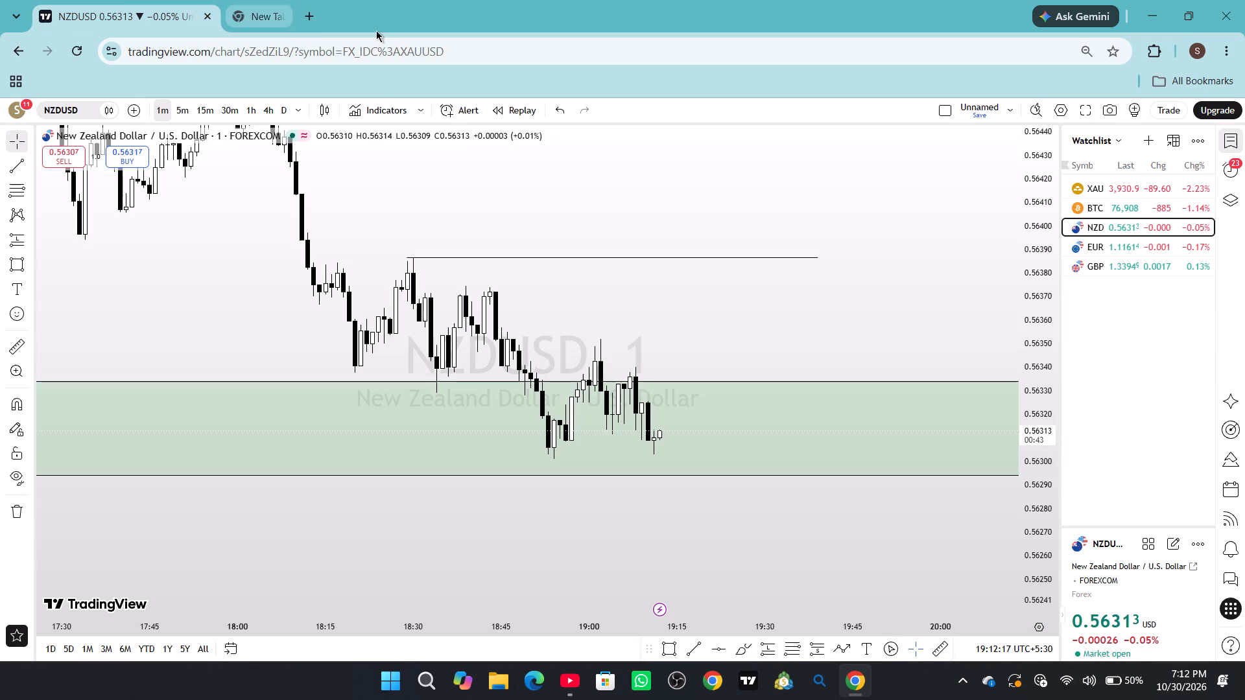
click(235, 14)
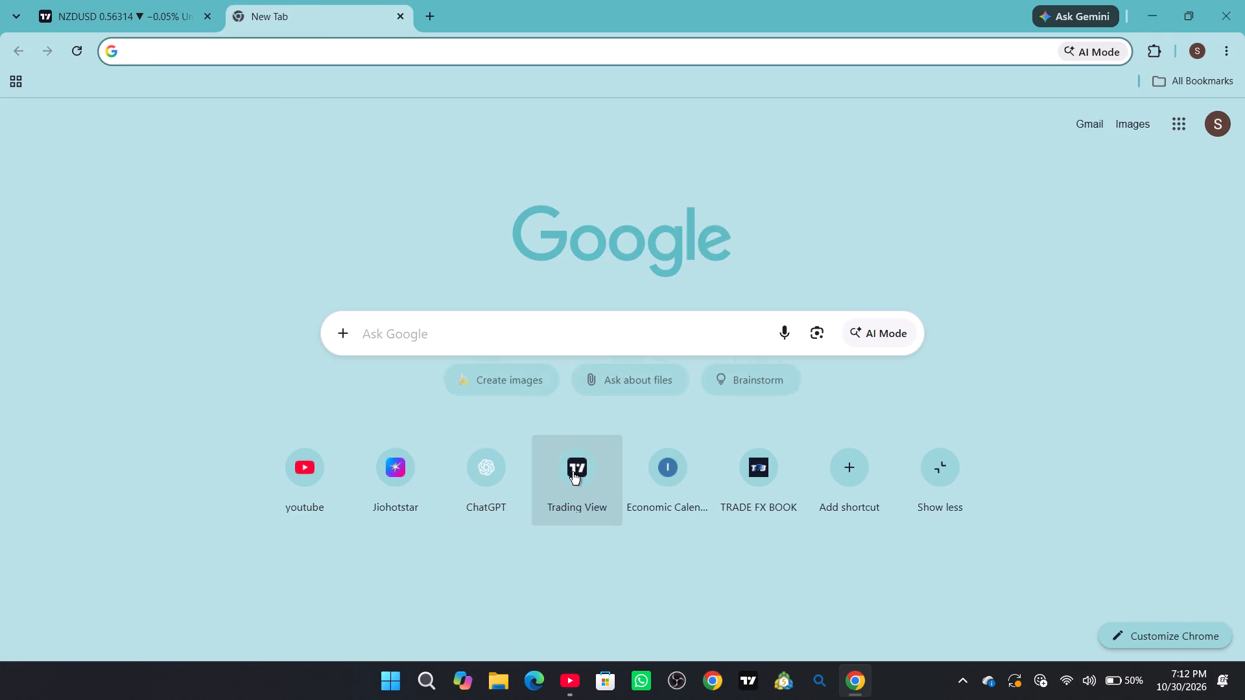
click(573, 472)
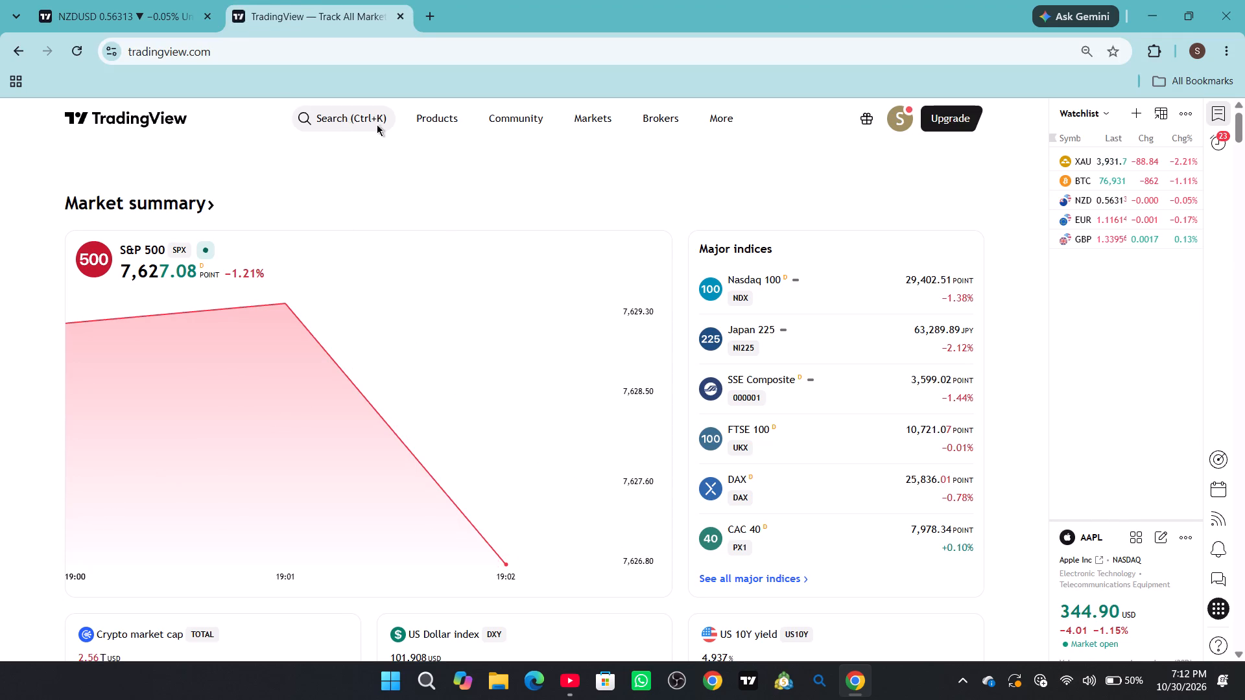
click(1097, 161)
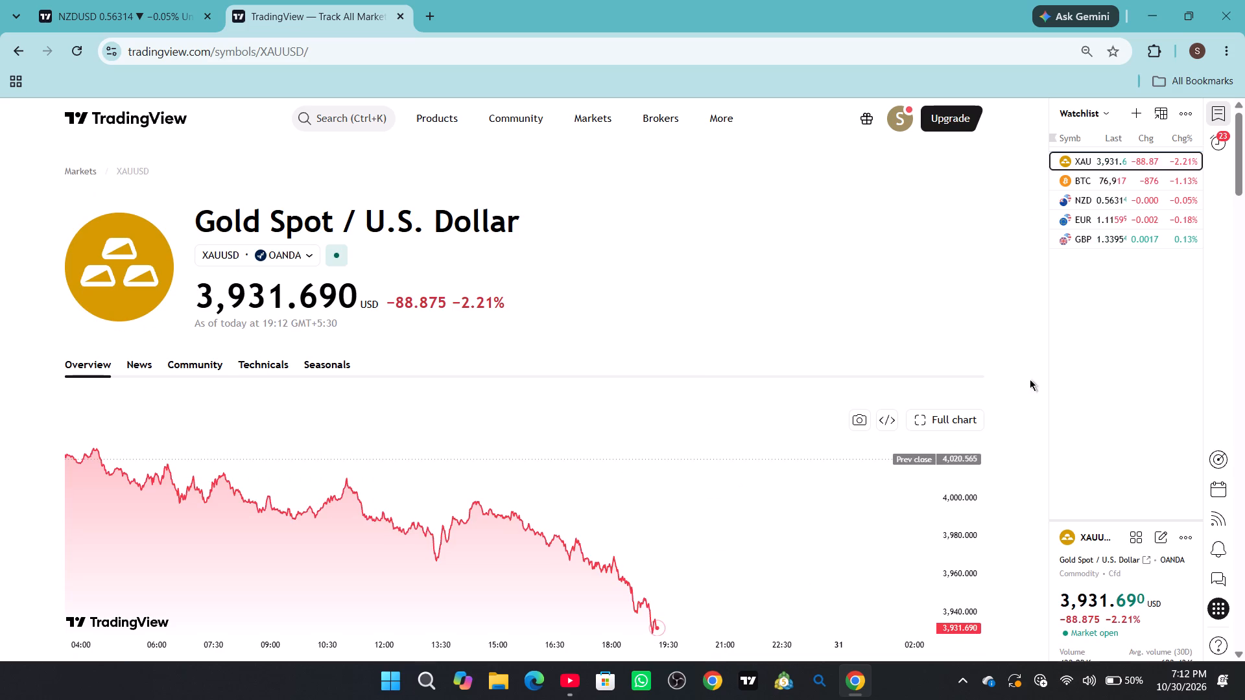
scroll(894, 422, down, 3)
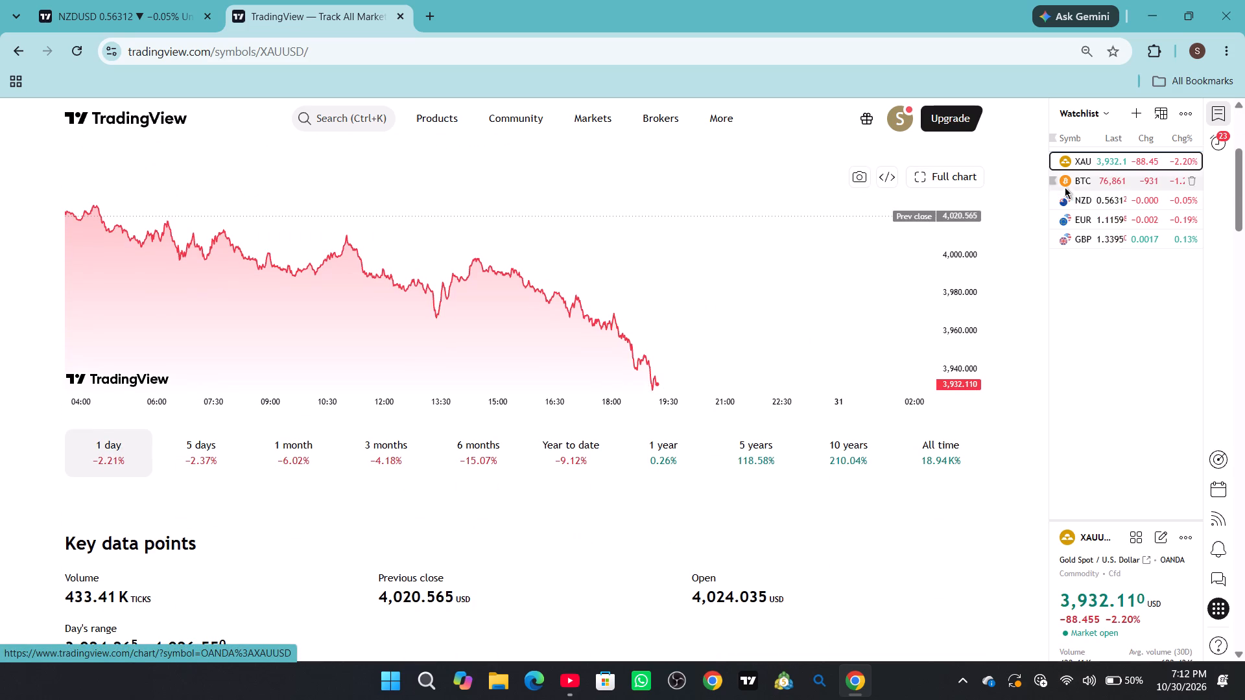
click(940, 178)
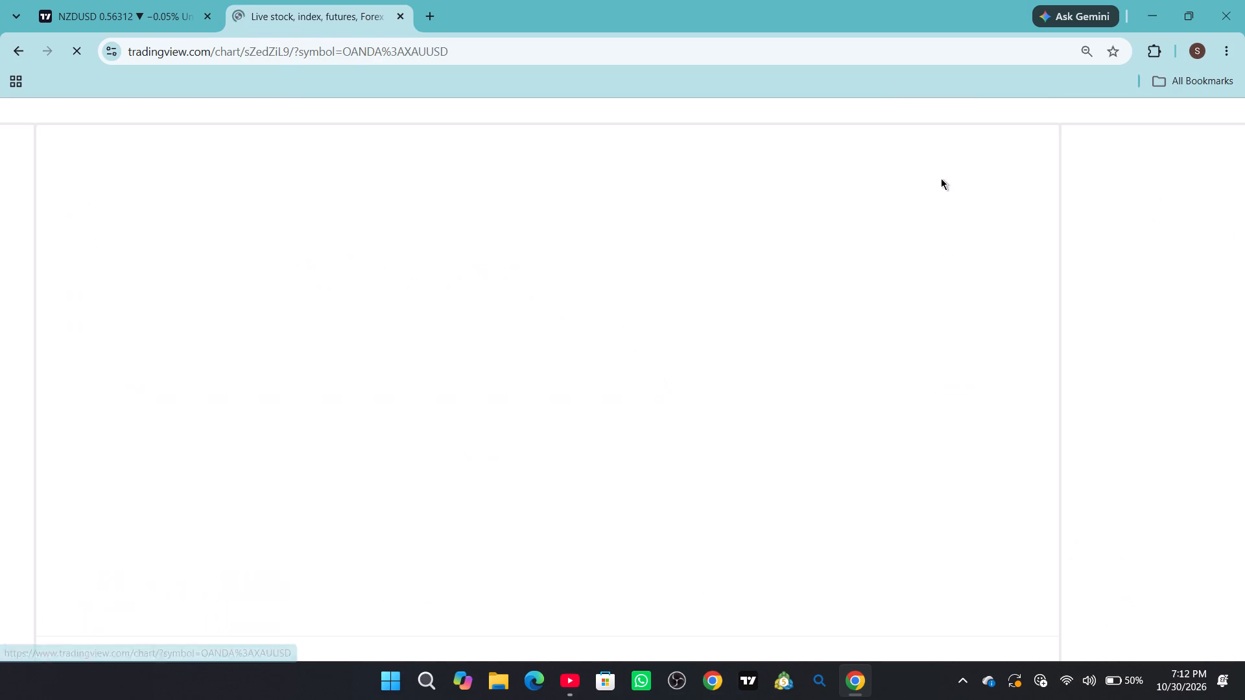
Set the new XAUUSD chart to the 15-minute timeframe, with its price scale compressed to show the red zones and latest drop.
drag(833, 429, 753, 395)
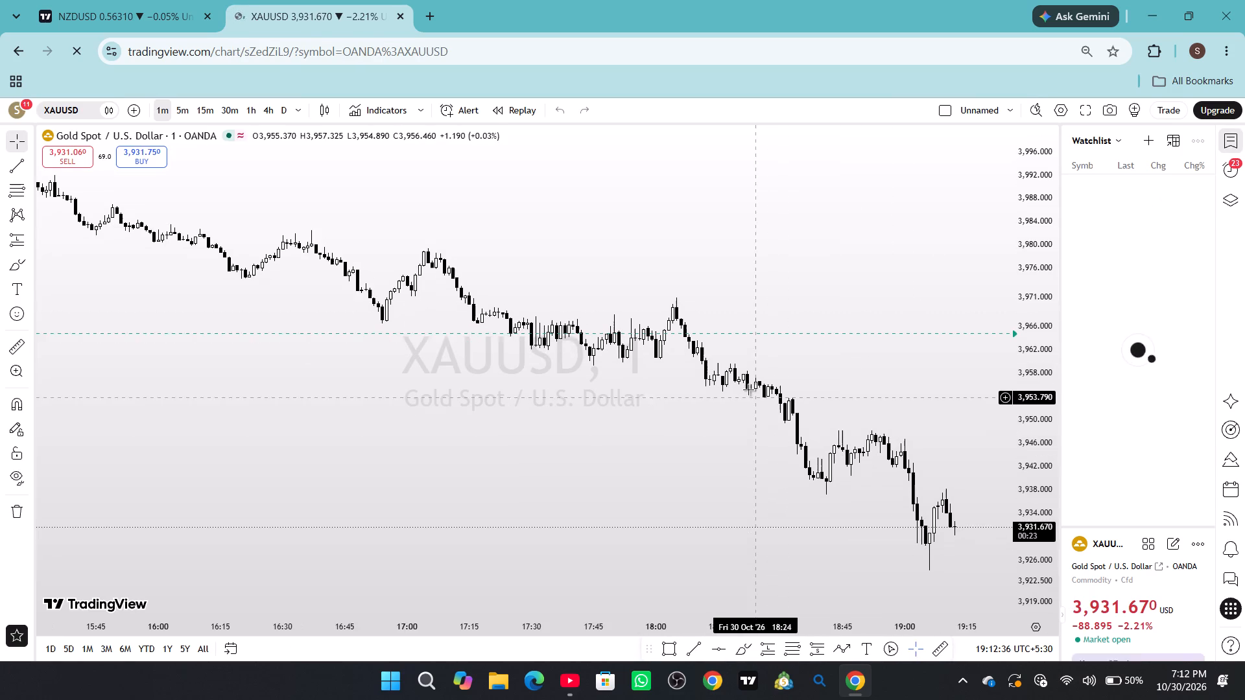
drag(718, 417, 499, 272)
drag(722, 436, 672, 382)
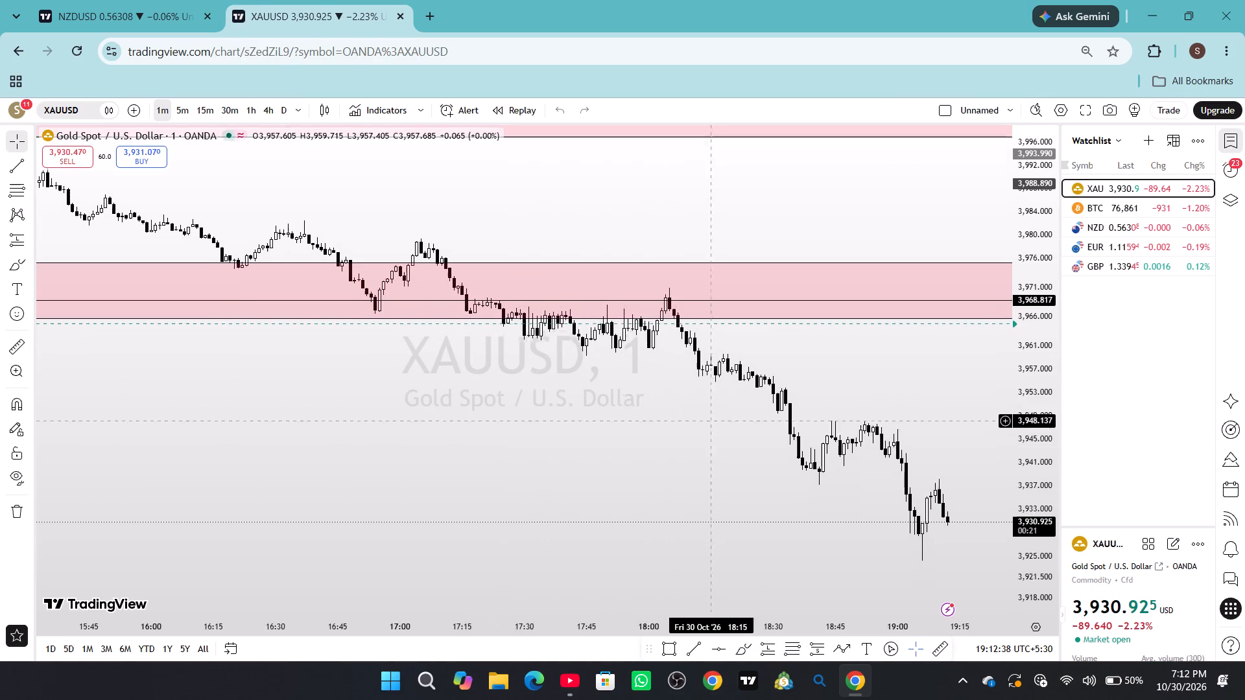
drag(672, 382, 549, 287)
drag(1013, 453, 997, 336)
drag(925, 285, 879, 425)
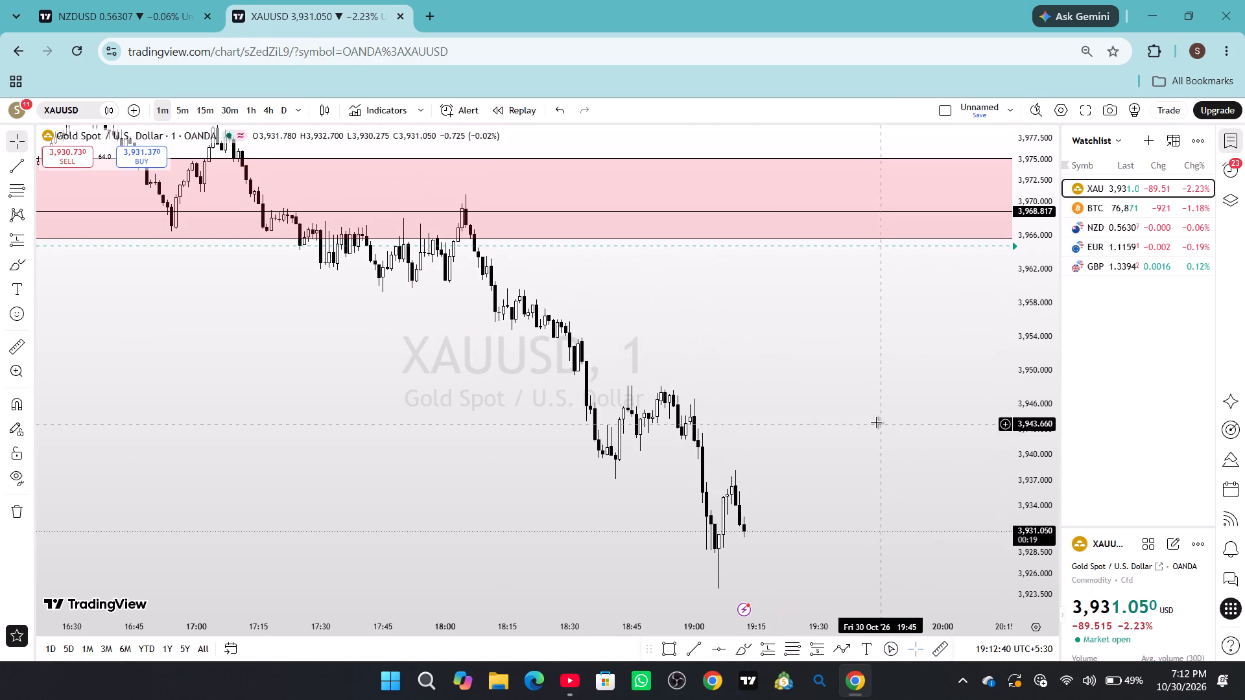
click(202, 109)
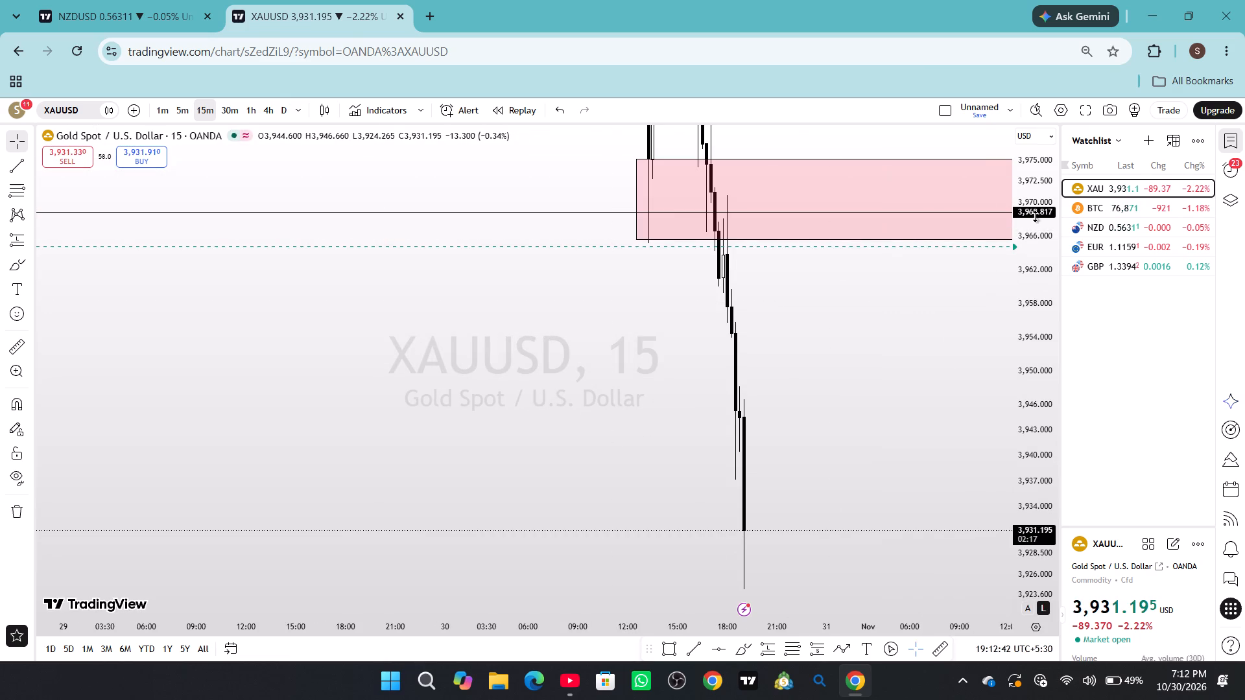
drag(1037, 221, 1059, 510)
drag(945, 434, 743, 501)
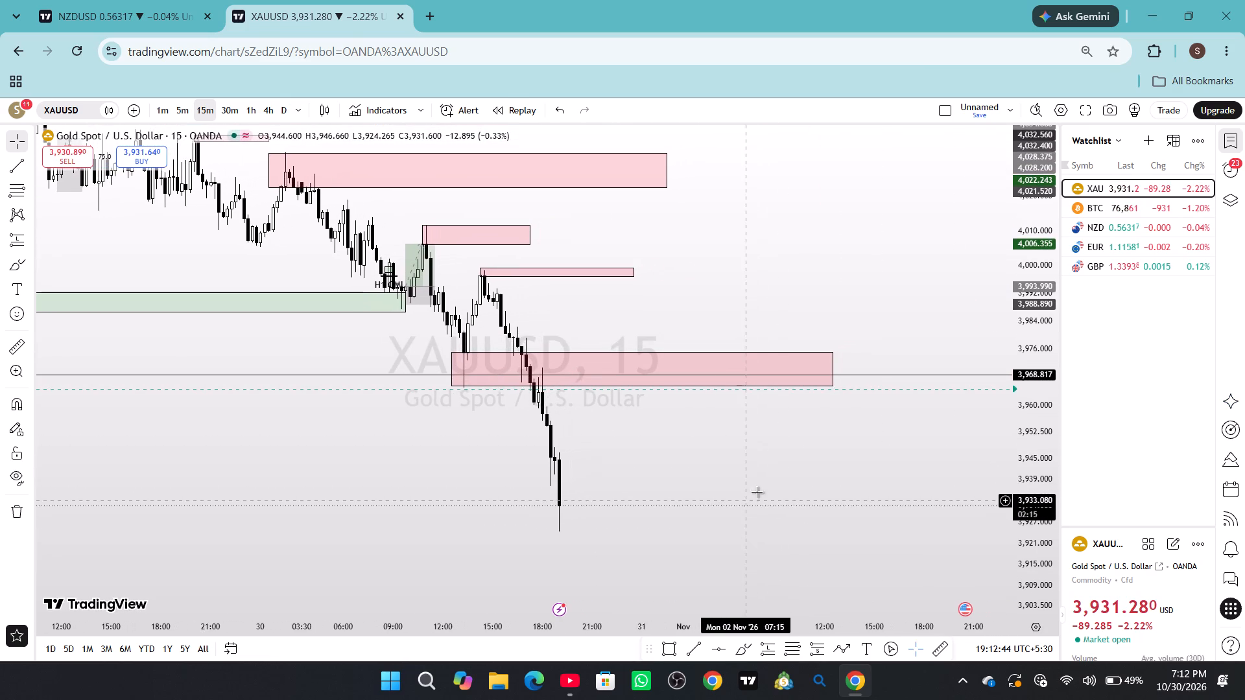
Open the full GBPUSD chart from TradingView's site in a third browser tab.
click(431, 19)
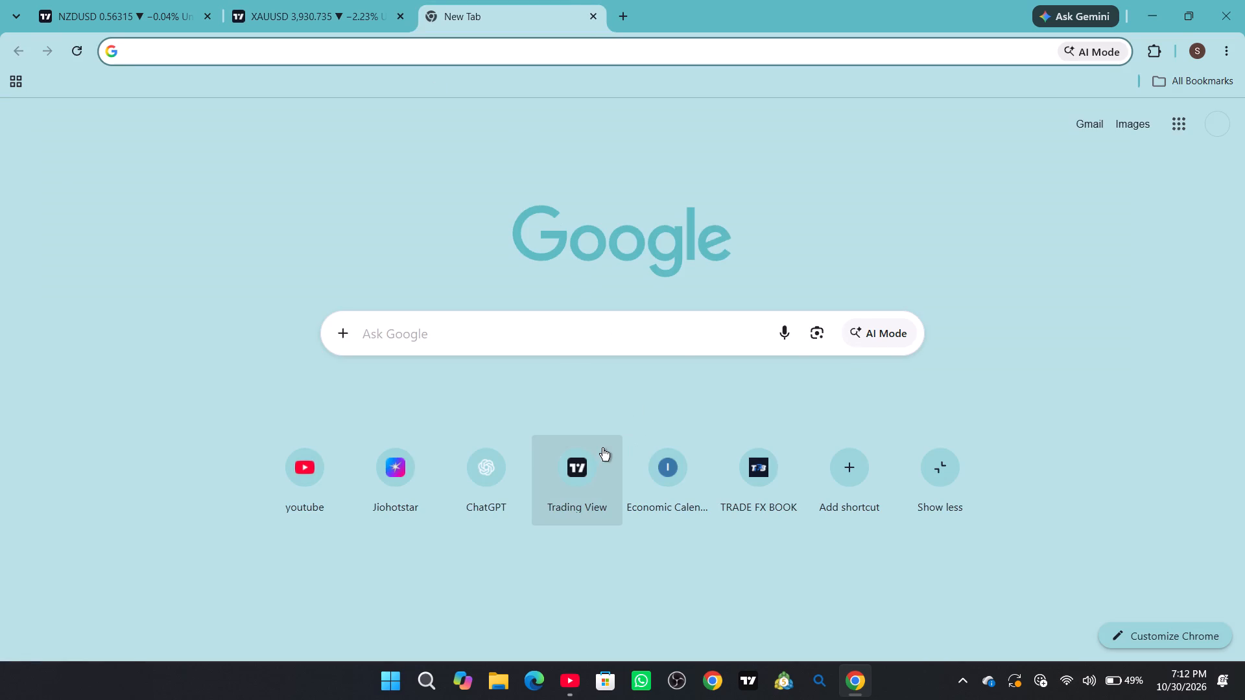
click(584, 460)
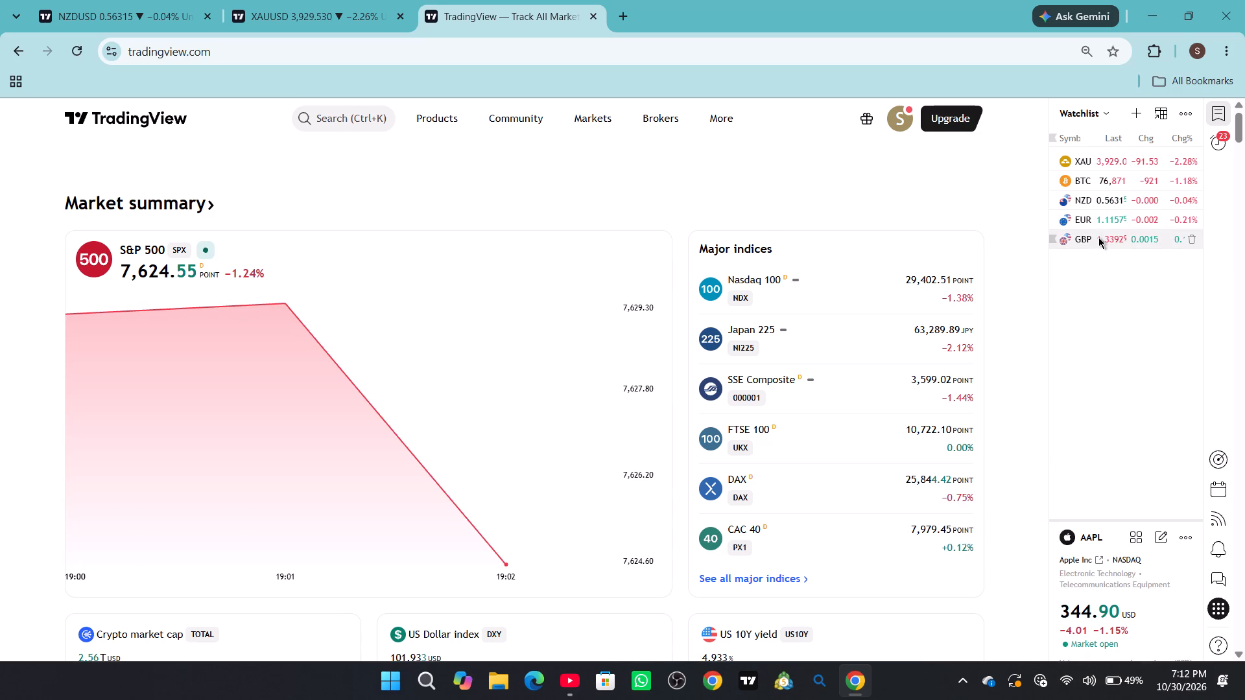
click(1098, 237)
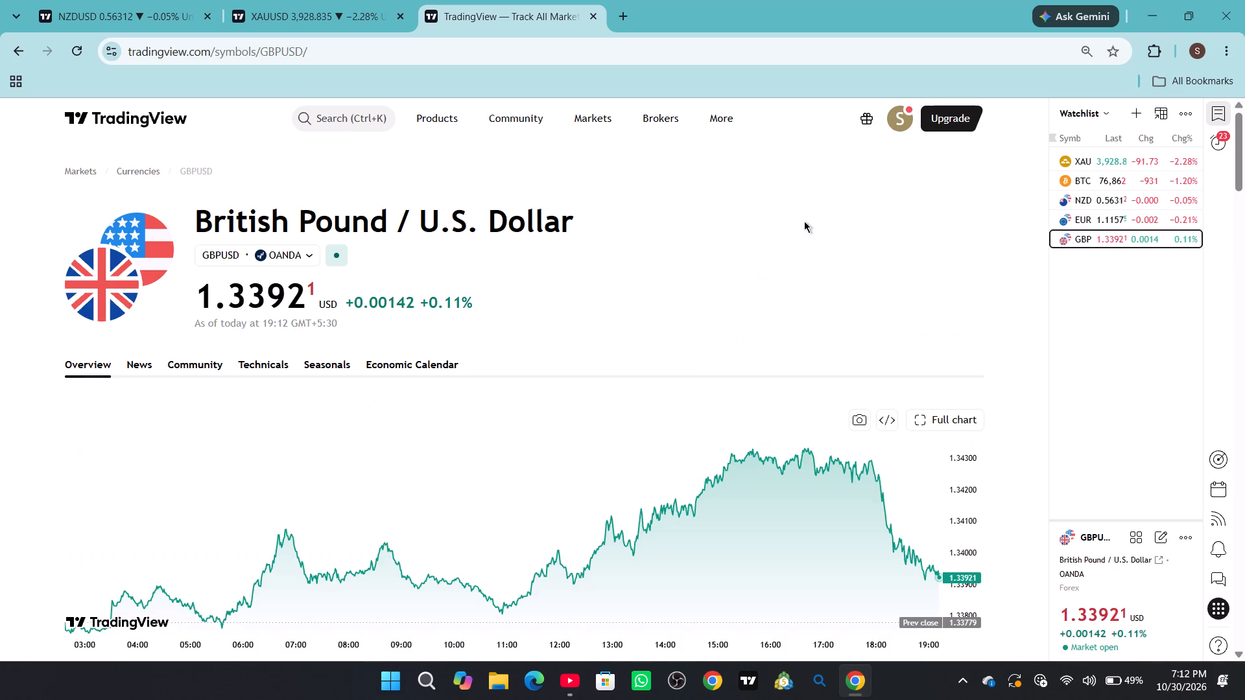
click(919, 413)
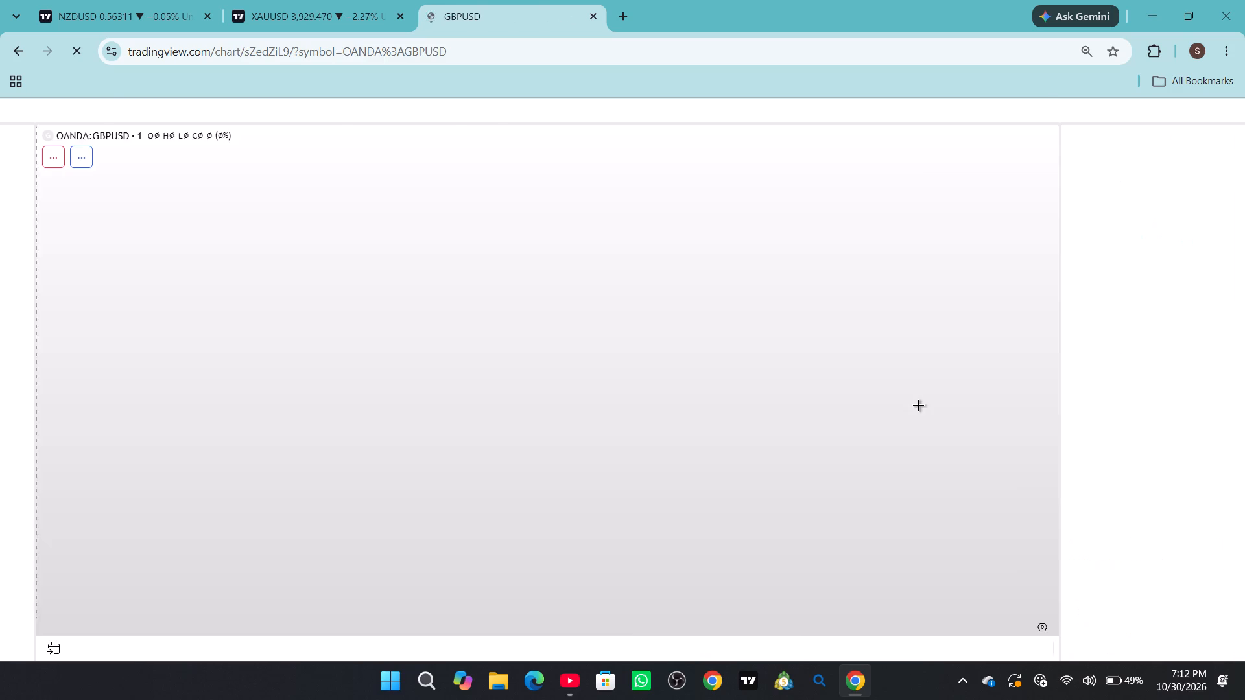
Set the new GBPUSD chart to the 15-minute timeframe, with its price scale compressed to show the green zone and latest drop.
drag(833, 437, 557, 292)
drag(805, 397, 712, 354)
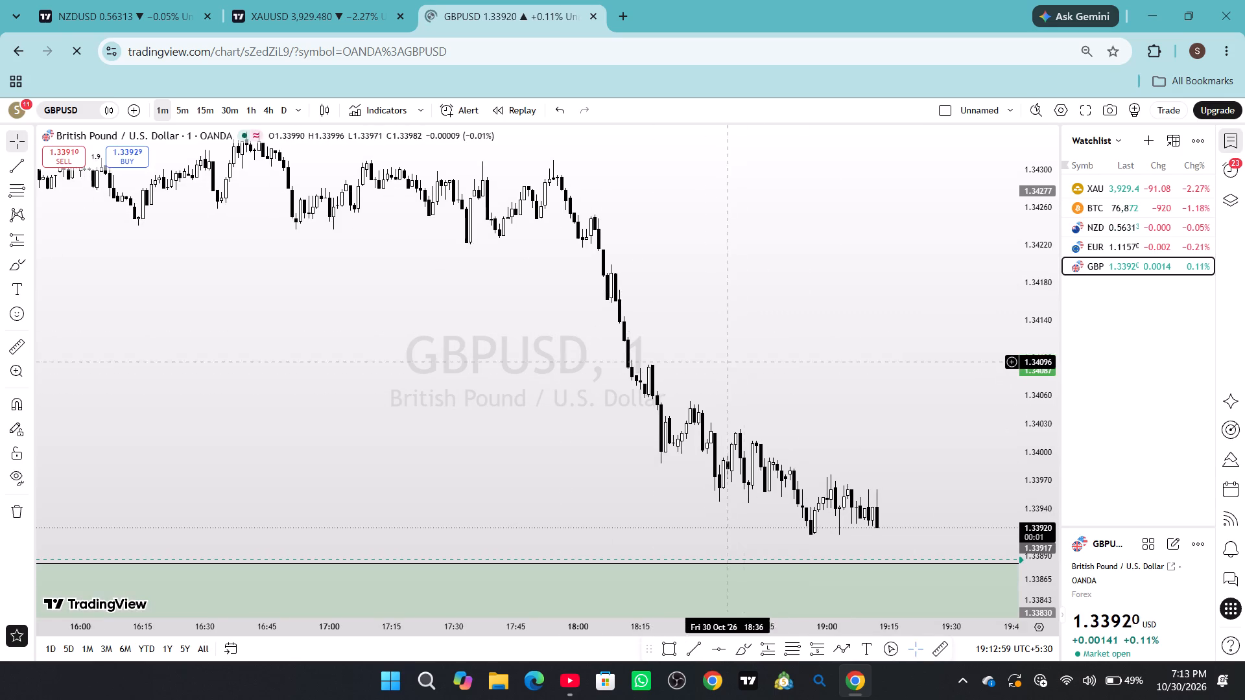
drag(712, 354, 710, 353)
drag(1056, 500, 1015, 392)
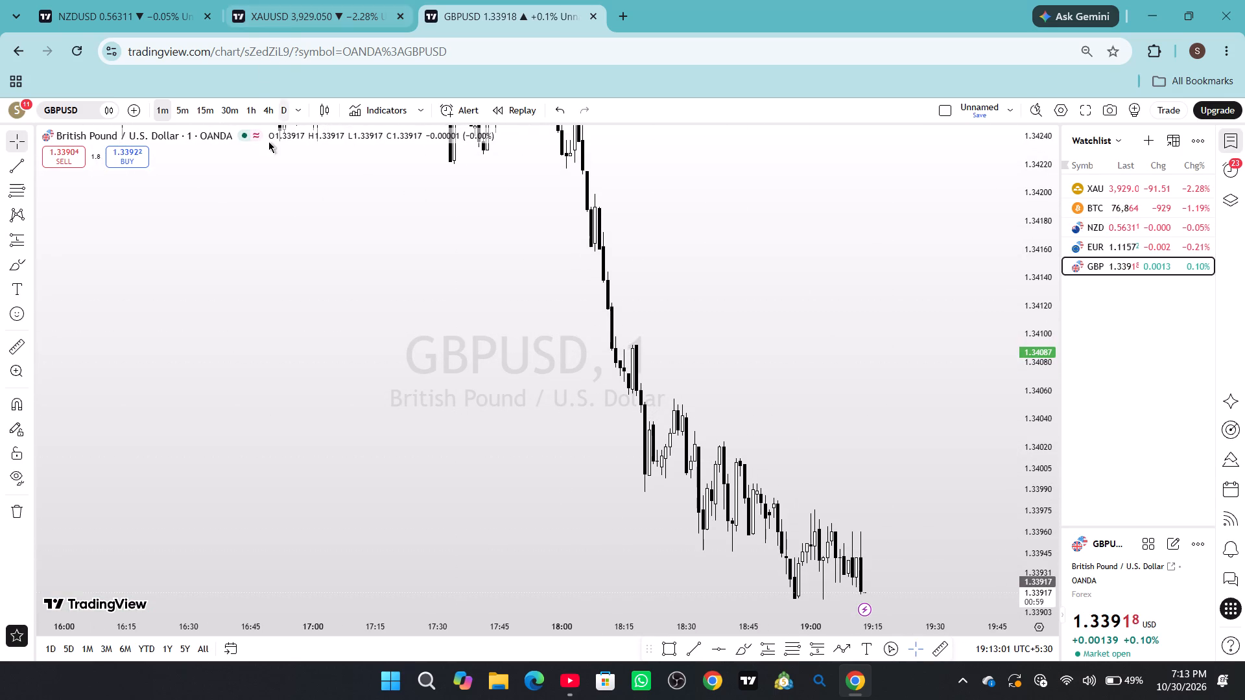
click(205, 112)
drag(1036, 157, 1047, 193)
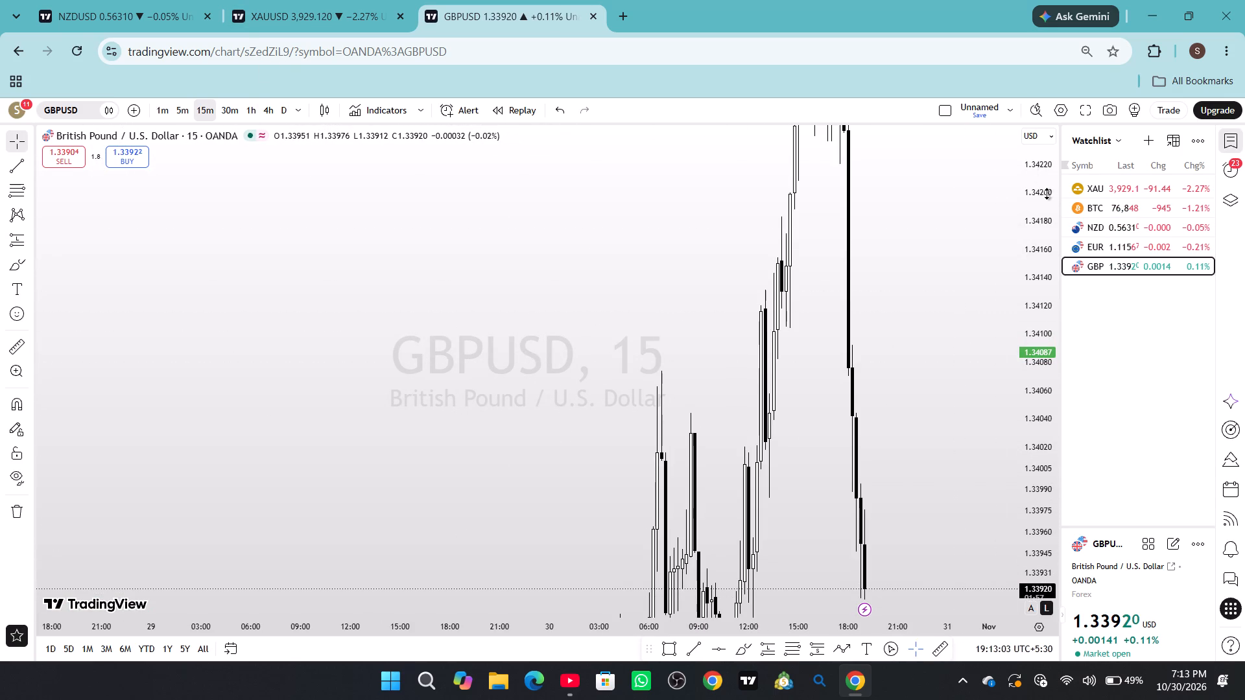
drag(1047, 193, 1063, 491)
drag(949, 345, 624, 264)
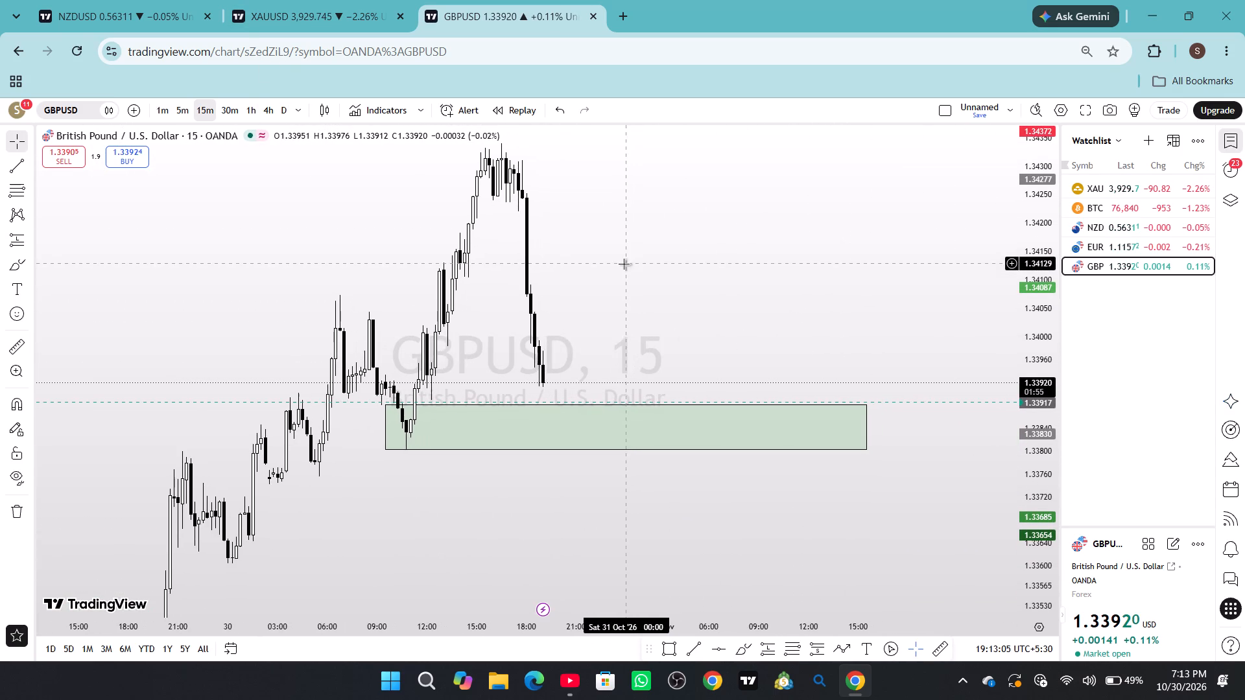
drag(1025, 262, 1027, 357)
drag(775, 292, 793, 316)
drag(780, 259, 797, 297)
Check the 15-minute XAUUSD chart, and go back to the 1-minute NZDUSD chart and its green zone.
click(346, 17)
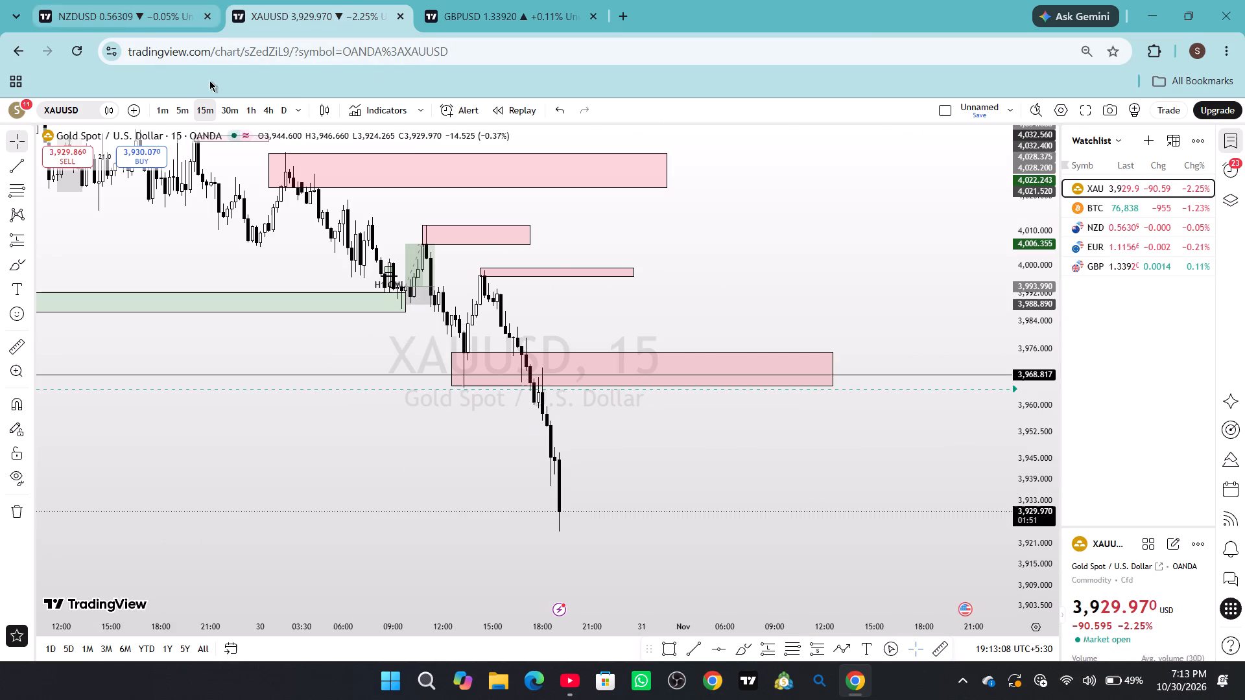
drag(740, 500, 773, 510)
click(128, 8)
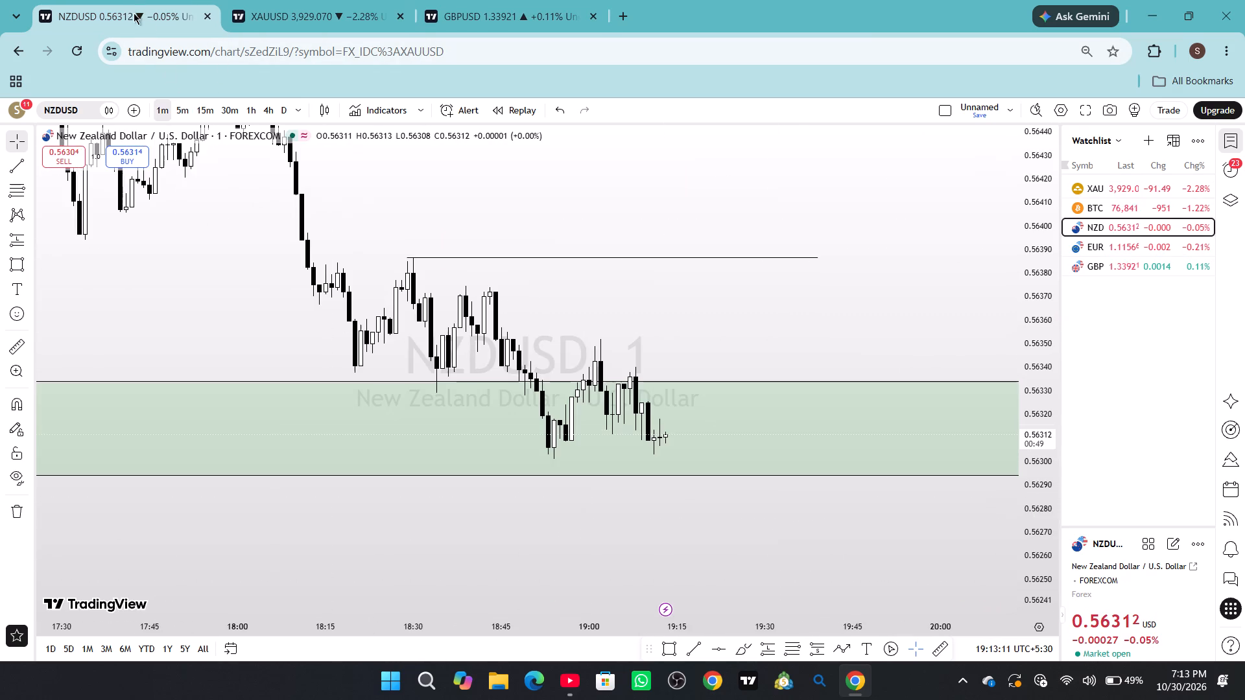
drag(811, 520, 812, 485)
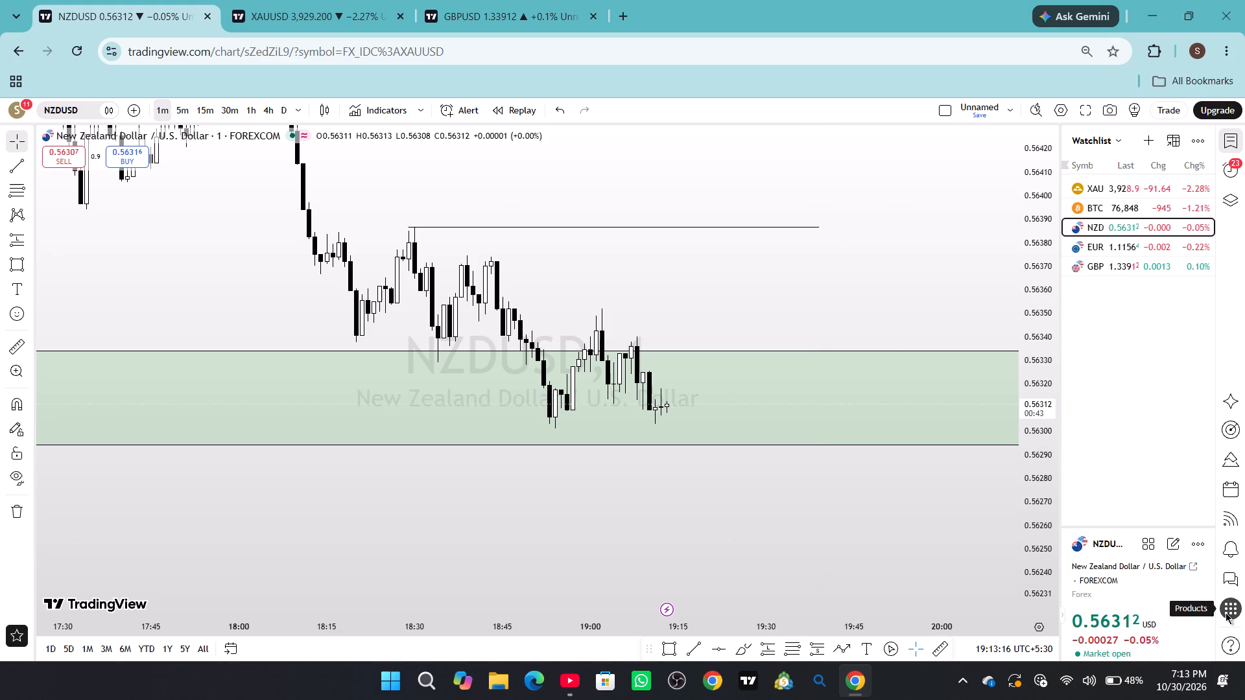
Look through the NZDUSD chart settings for symbol, status line, canvas, trading and alerts, and close them without changes.
right_click(919, 235)
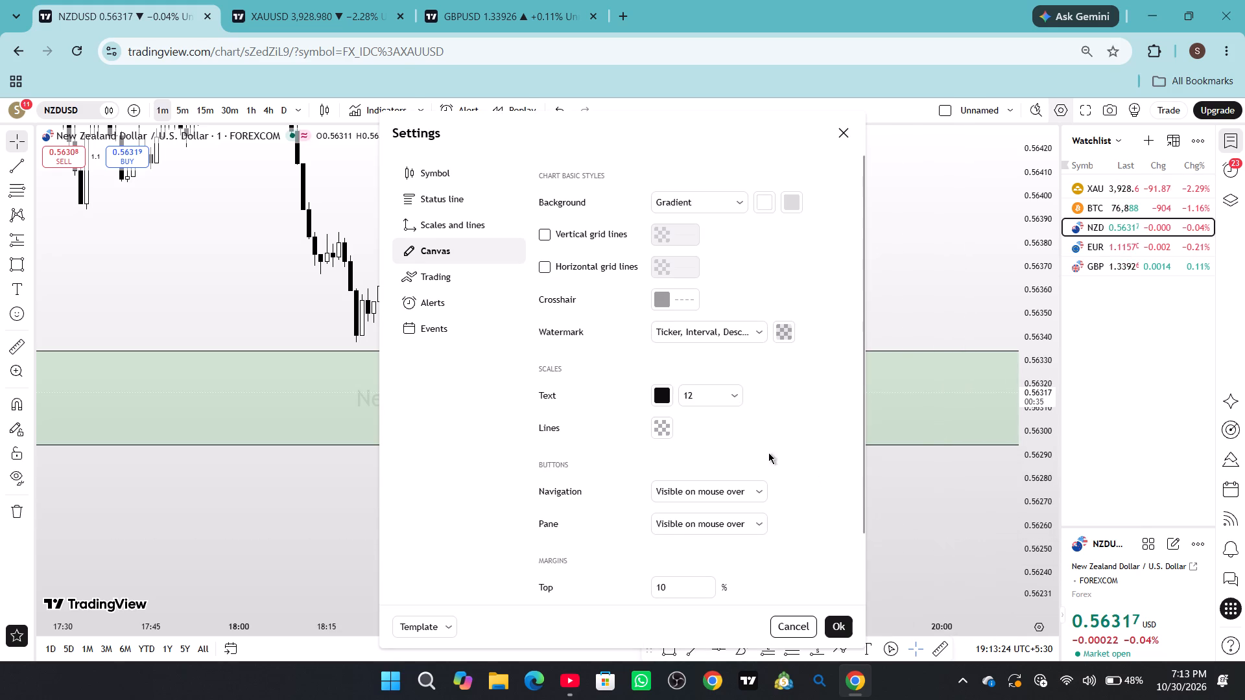
click(452, 178)
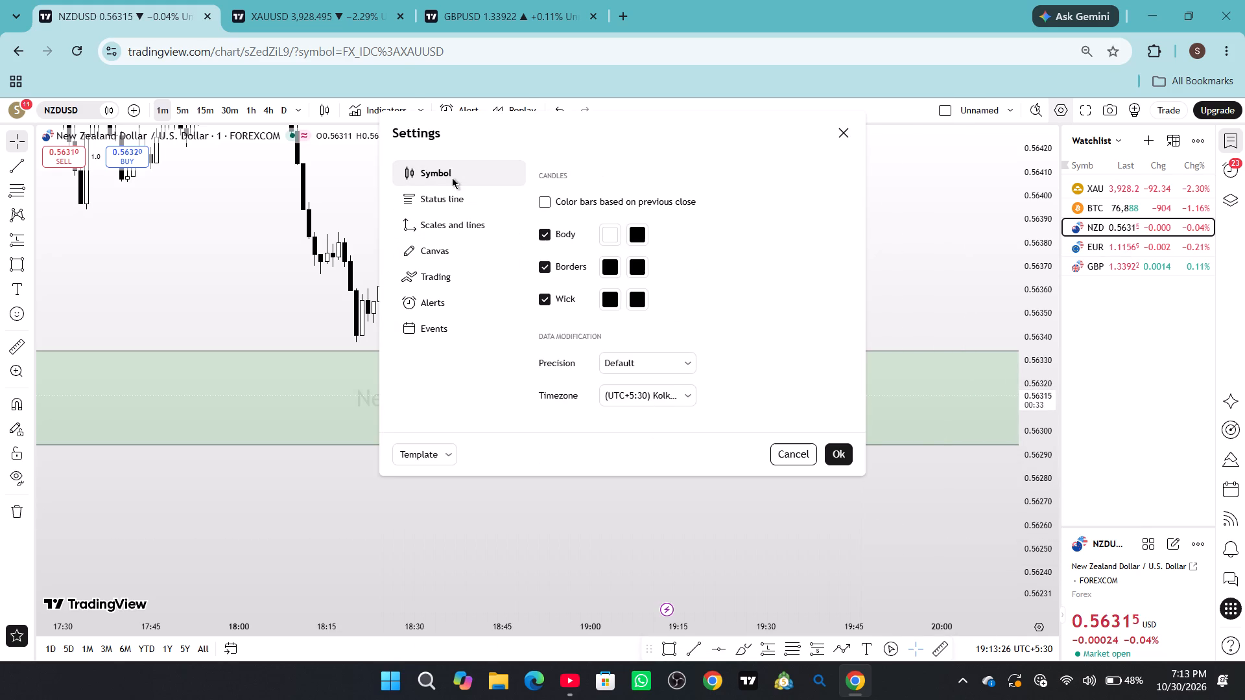
click(450, 192)
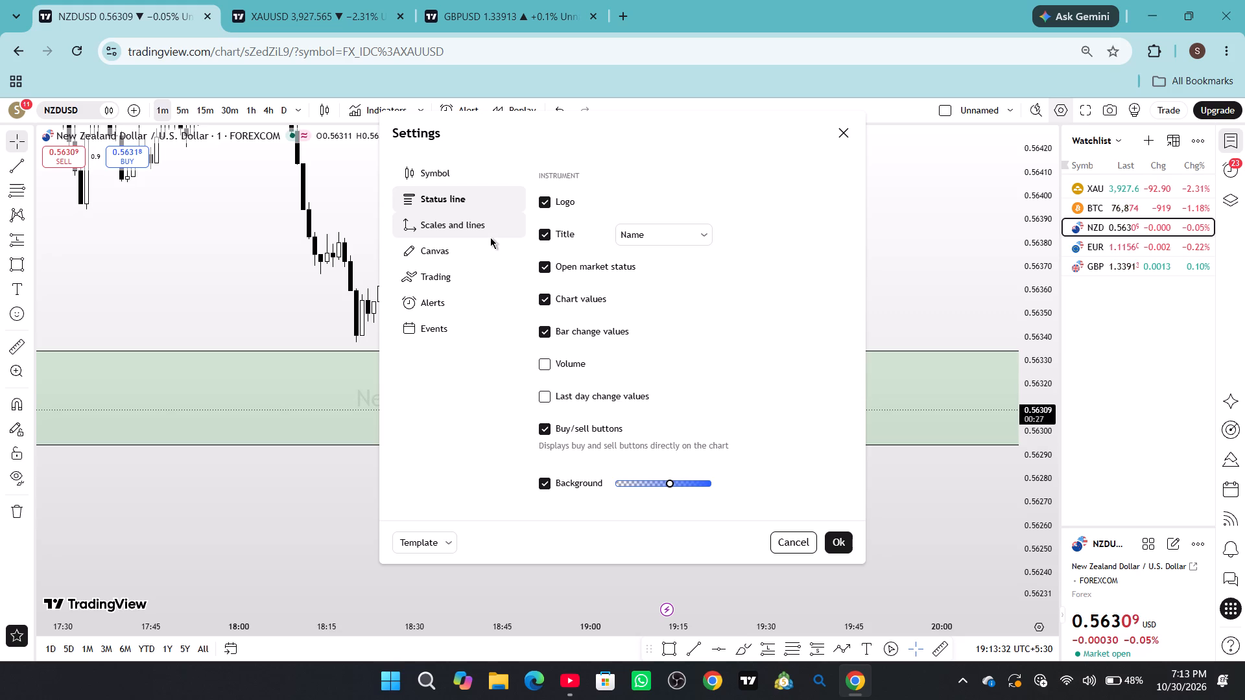
click(466, 244)
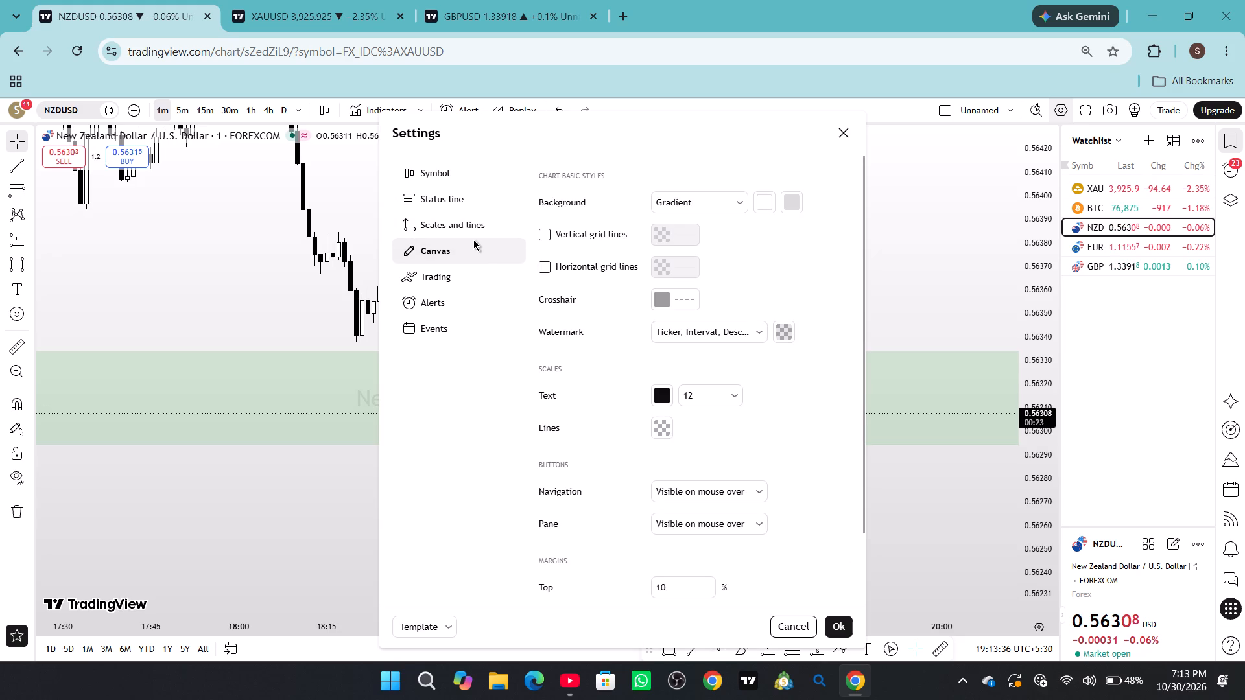
scroll(641, 437, down, 7)
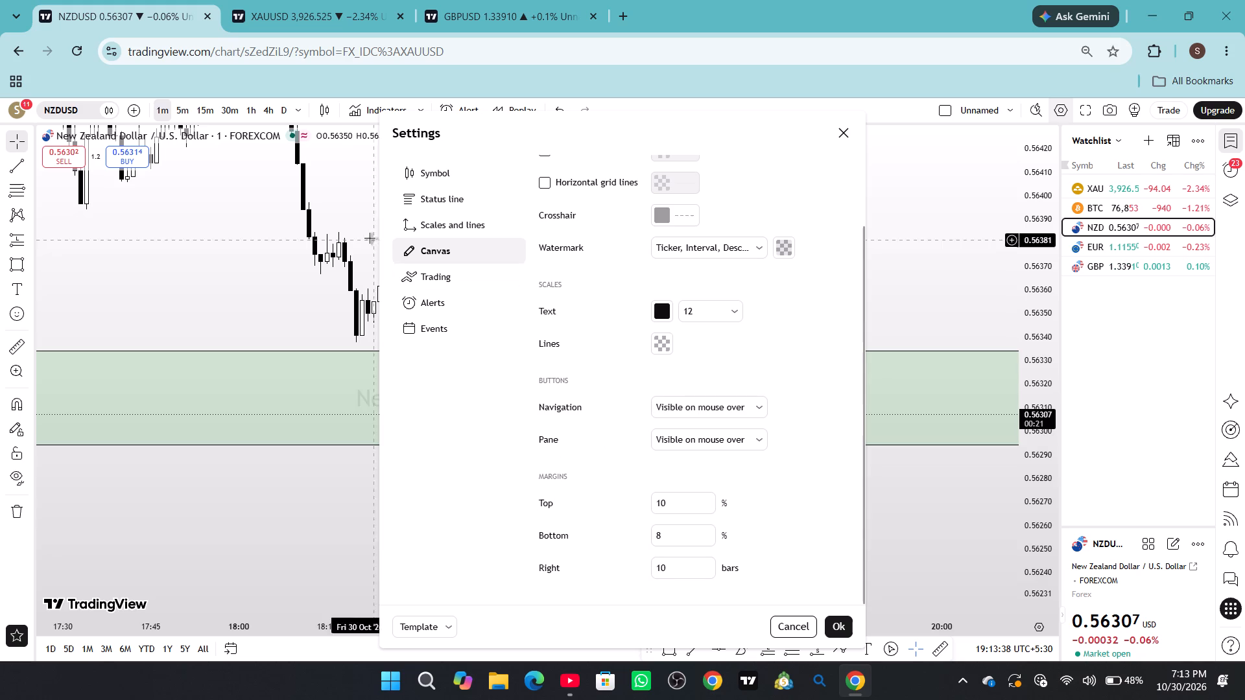
click(445, 283)
scroll(645, 391, down, 4)
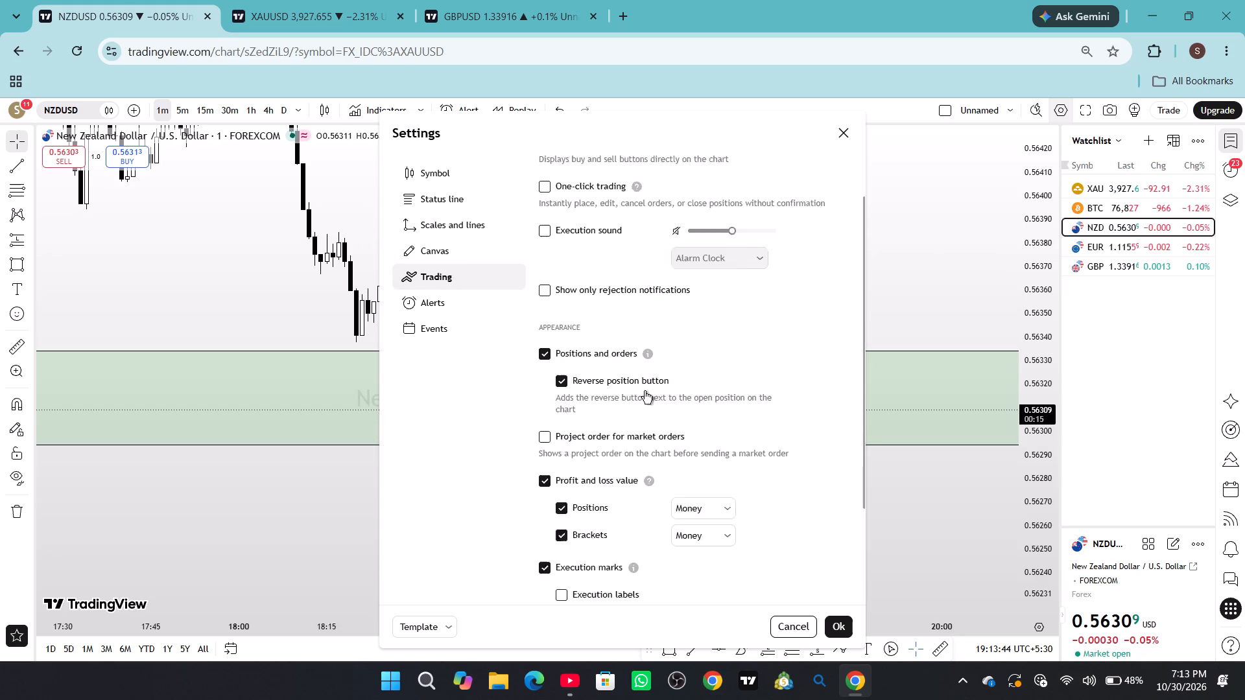
scroll(645, 391, down, 3)
click(423, 300)
click(454, 331)
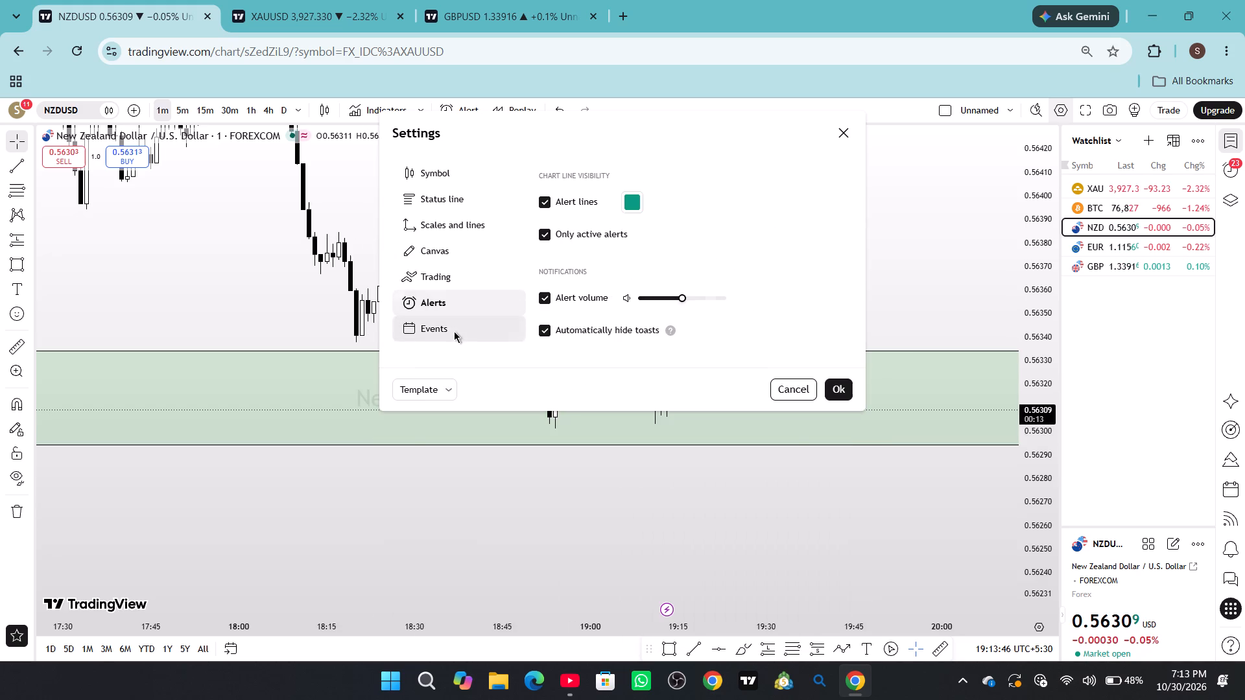
click(838, 131)
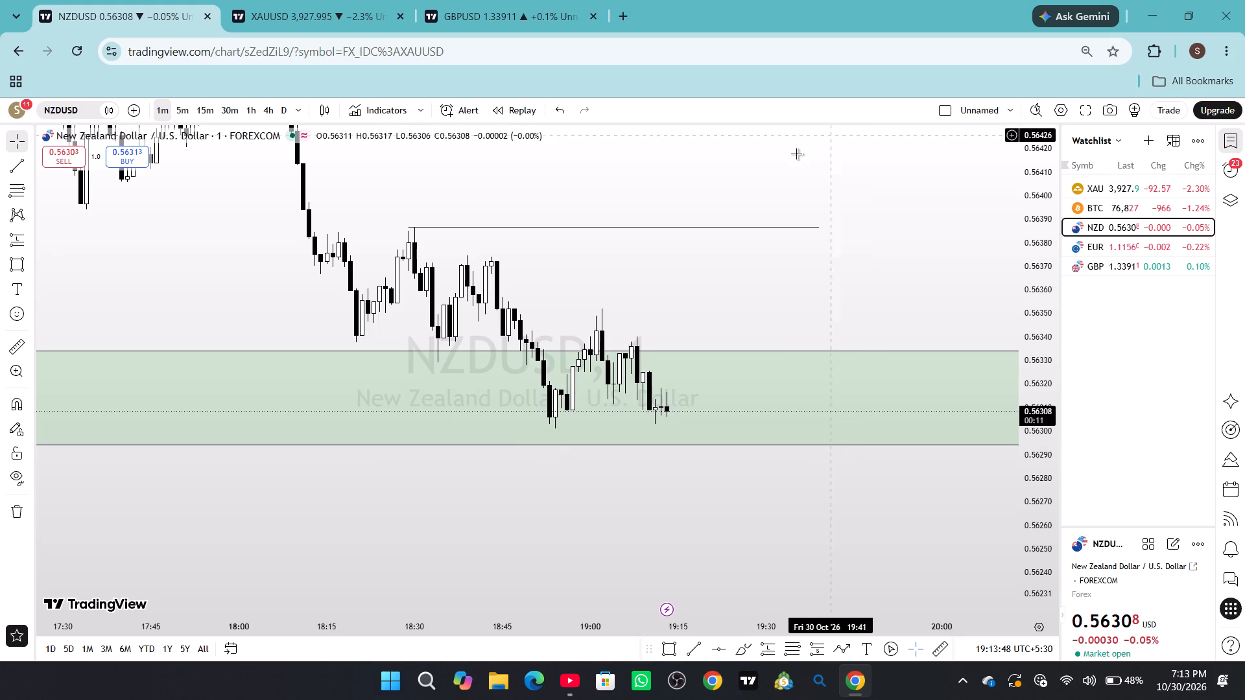
Switch TradingView to the dark theme and apply it to the NZDUSD chart template too.
click(19, 110)
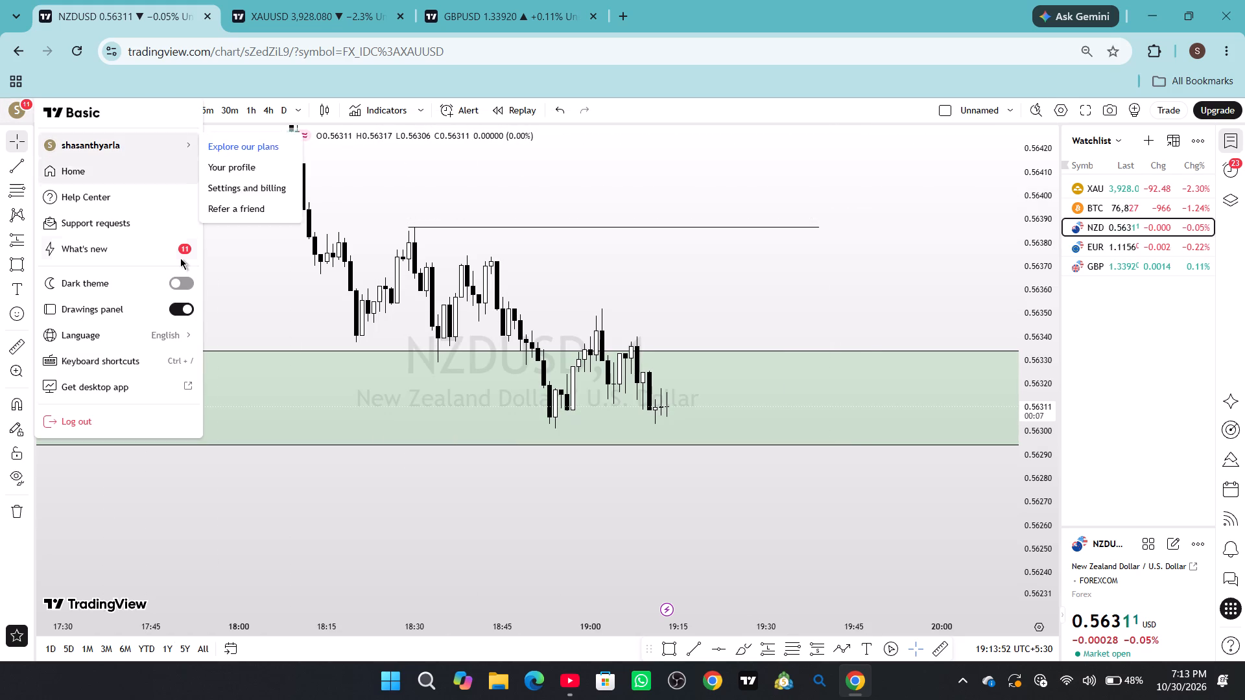
click(187, 279)
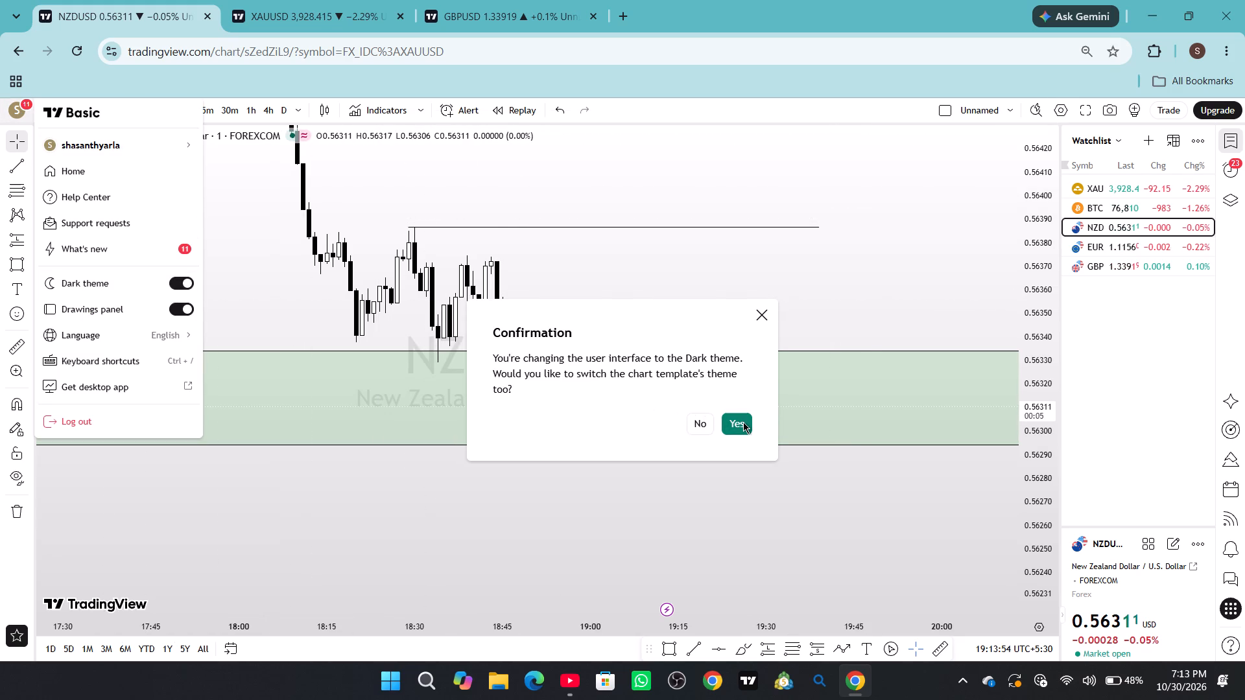
click(743, 422)
drag(714, 497, 685, 484)
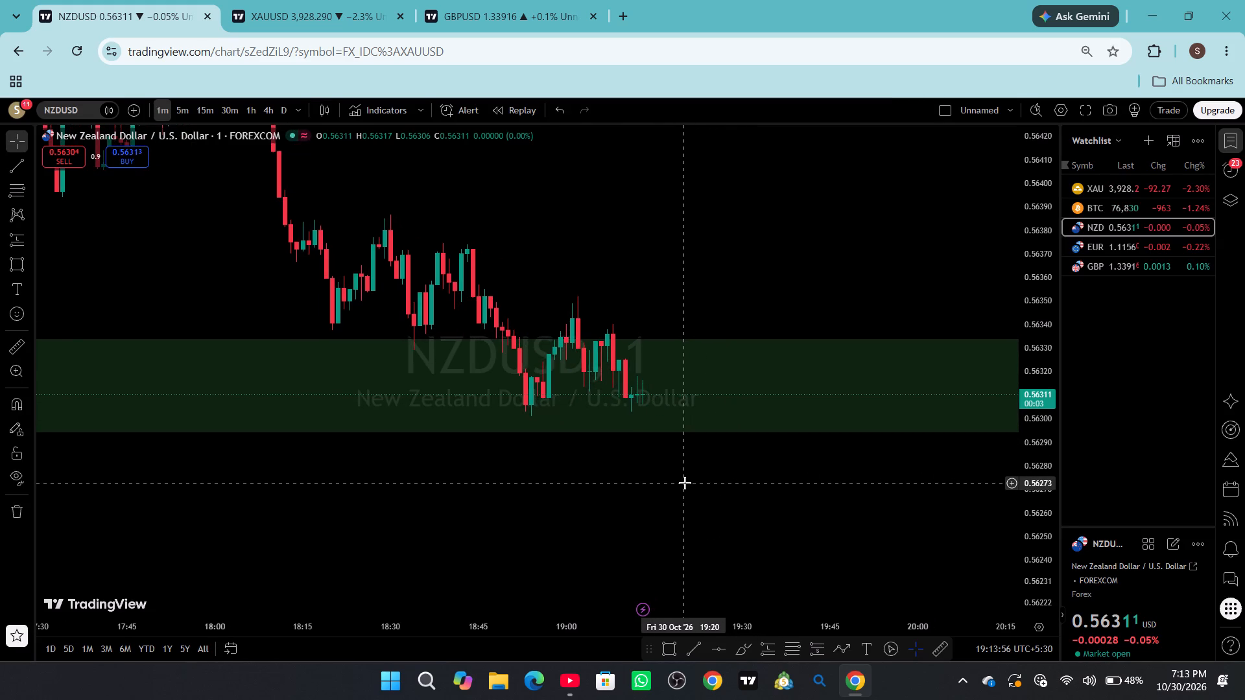
scroll(685, 482, down, 2)
scroll(689, 477, up, 2)
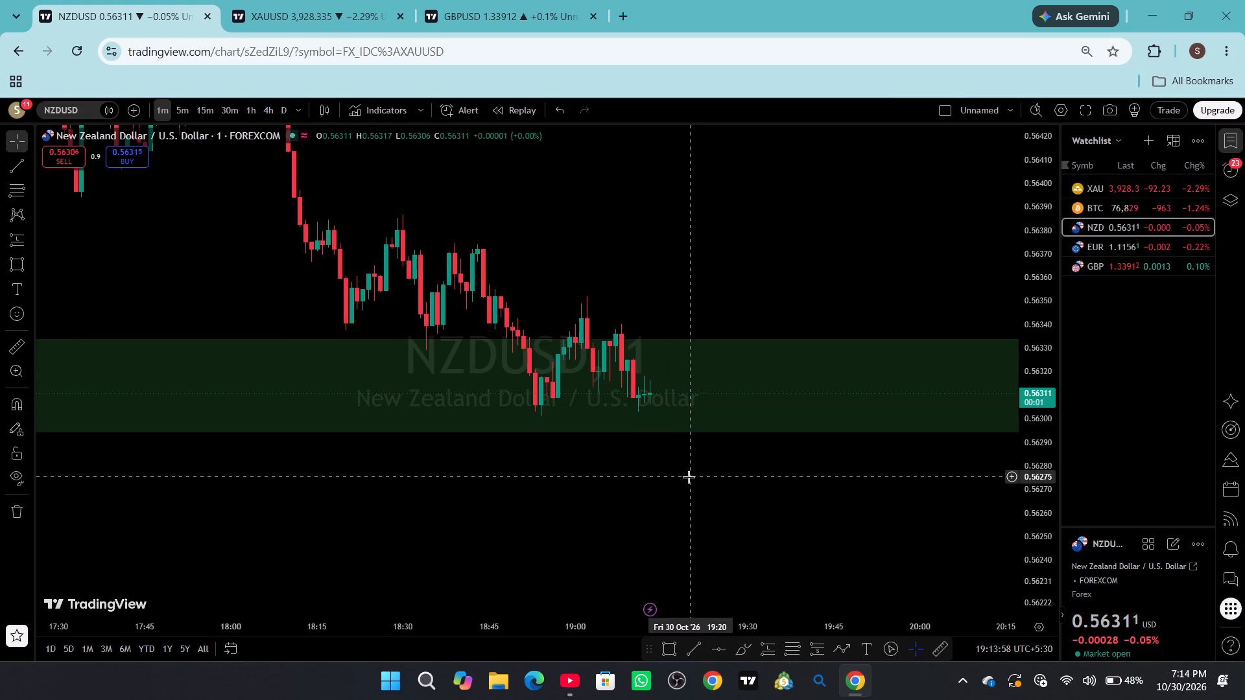
scroll(689, 477, up, 1)
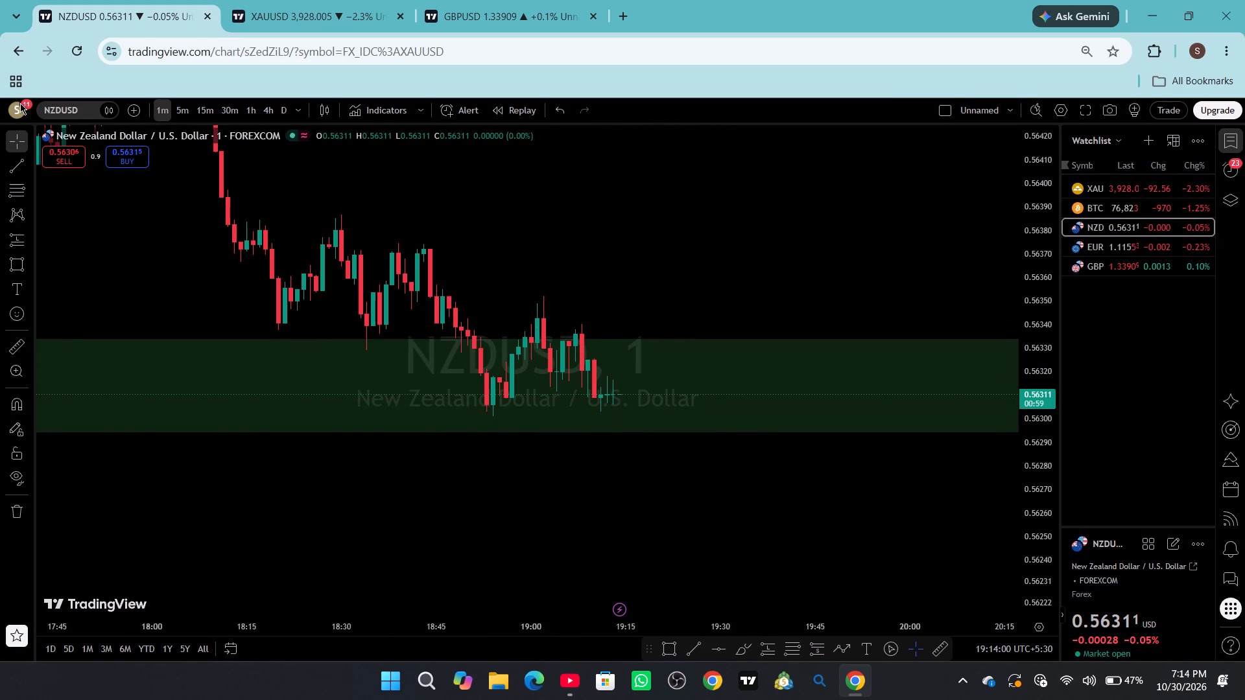
Switch TradingView back from the dark theme to the light theme.
click(20, 103)
click(14, 110)
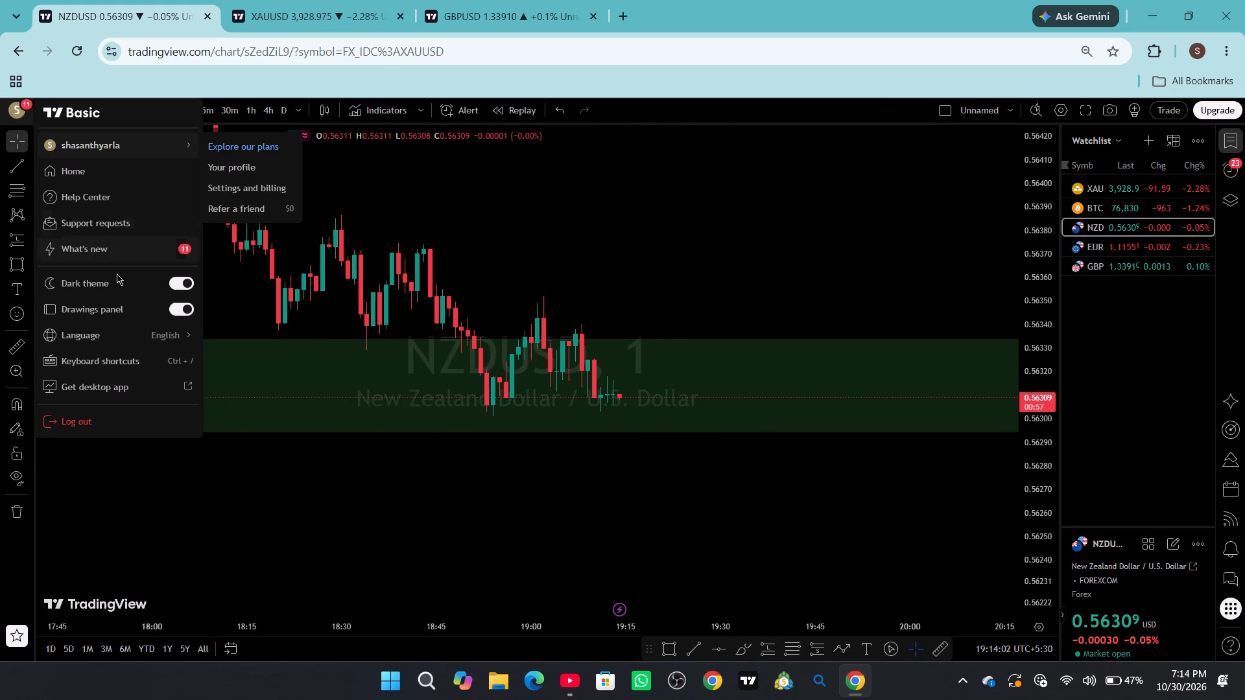
click(178, 288)
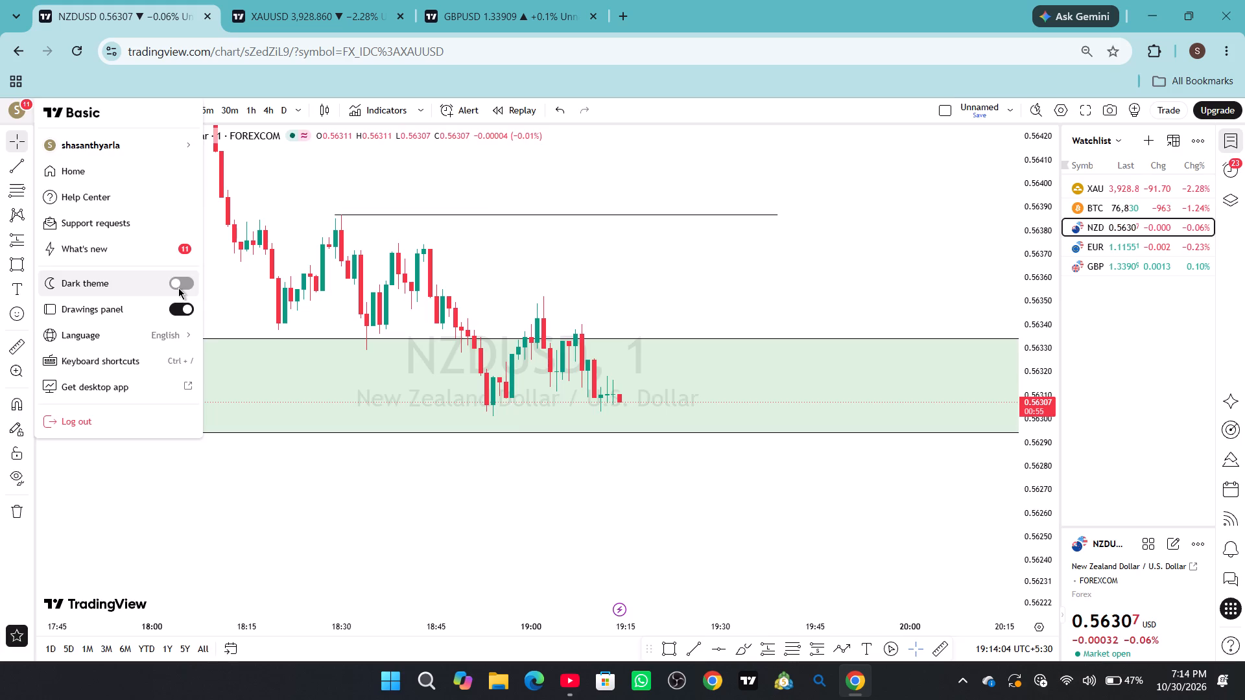
click(630, 530)
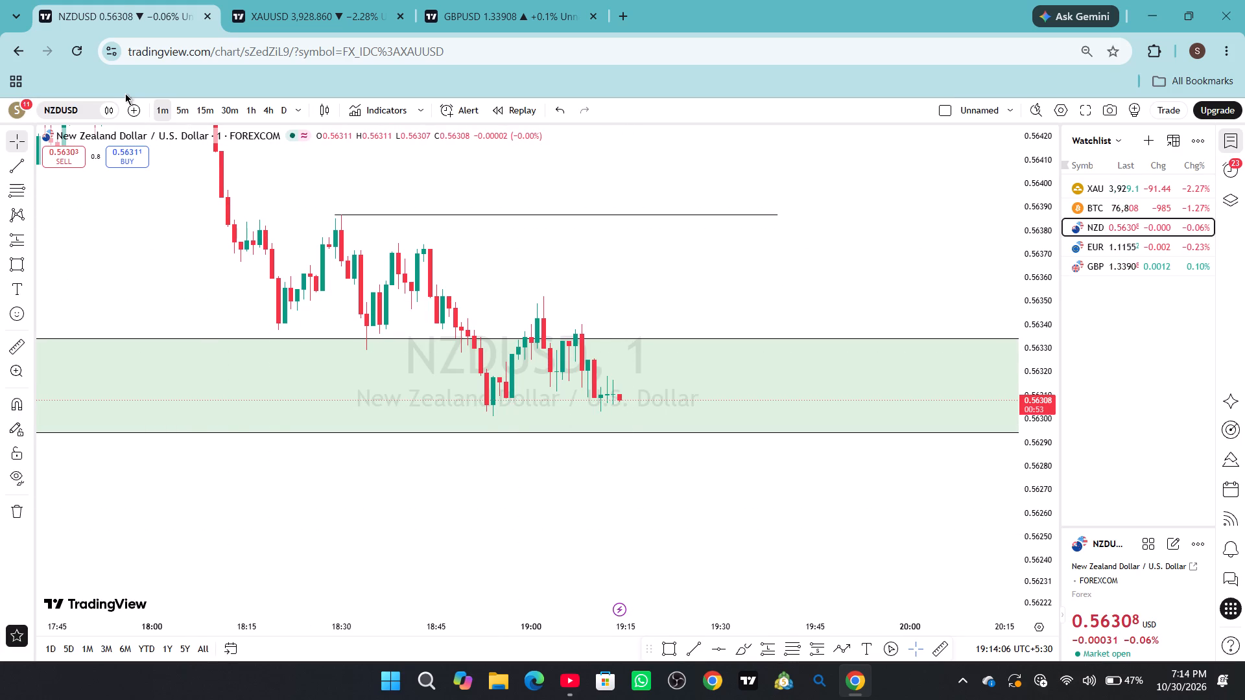
Compare the look of the XAUUSD chart with the NZDUSD chart after the theme change.
click(348, 20)
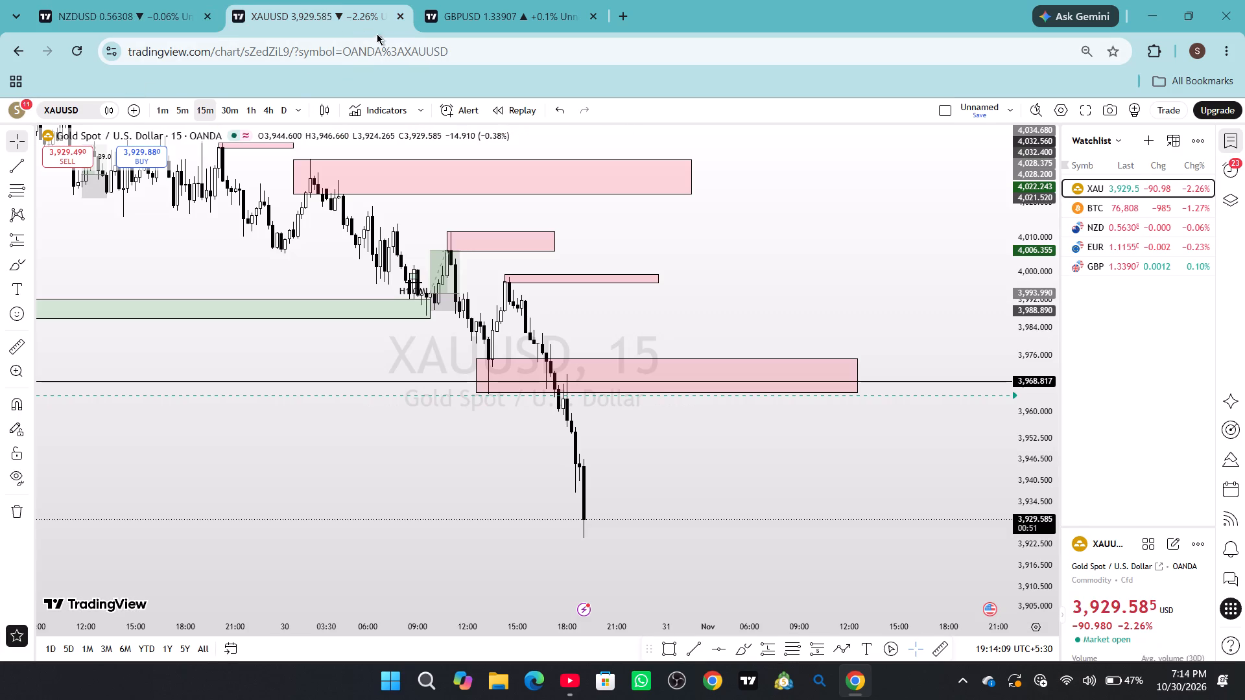
click(154, 12)
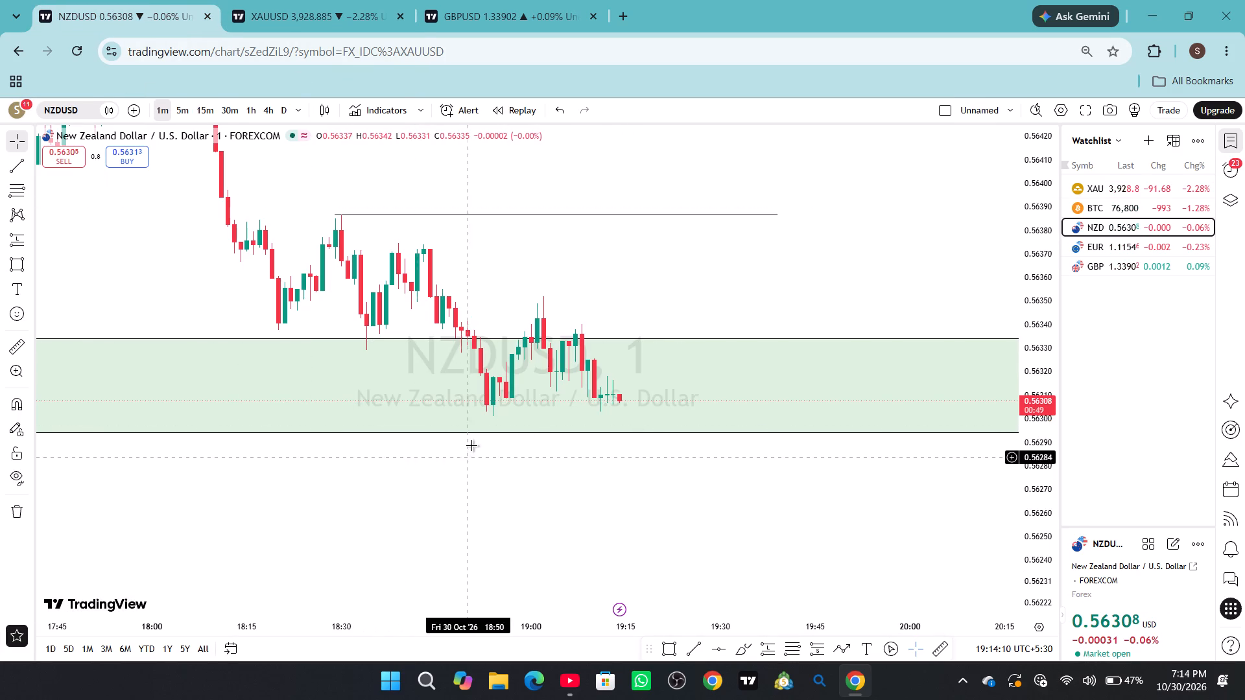
scroll(473, 444, down, 3)
drag(493, 245, 513, 362)
Close the old NZDUSD tab and open the full ICE NZDUSD chart from TradingView's site in a new browser tab.
click(205, 14)
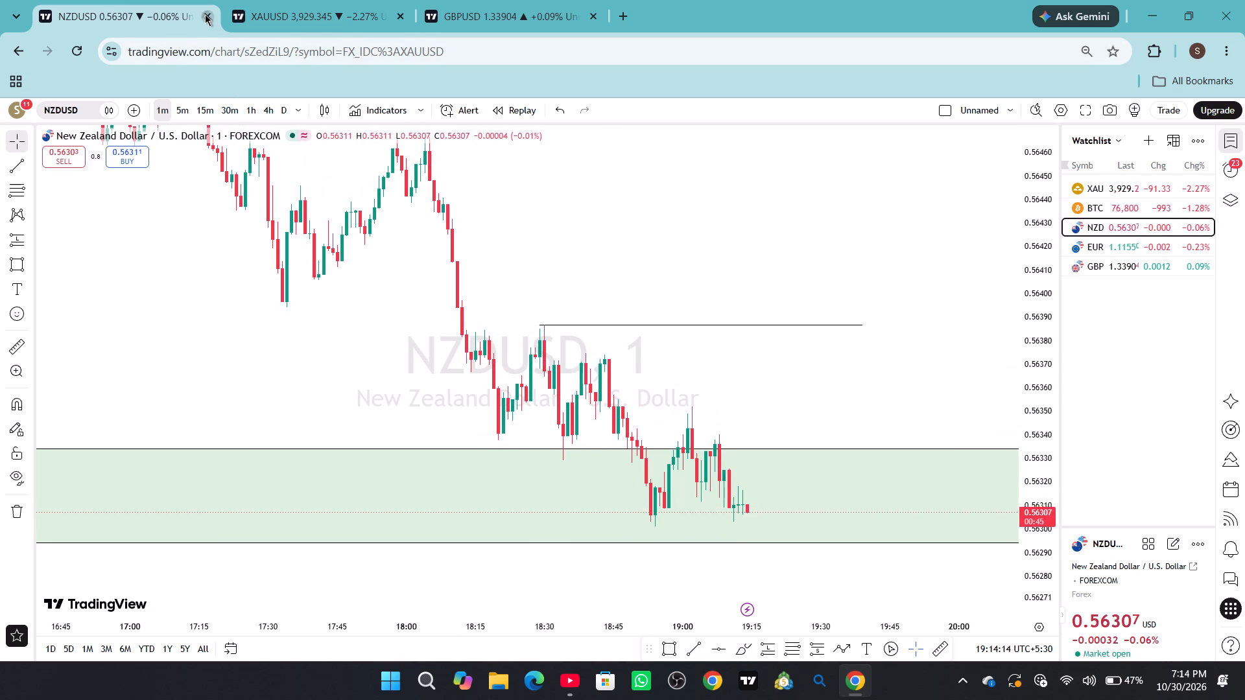
click(447, 12)
click(423, 13)
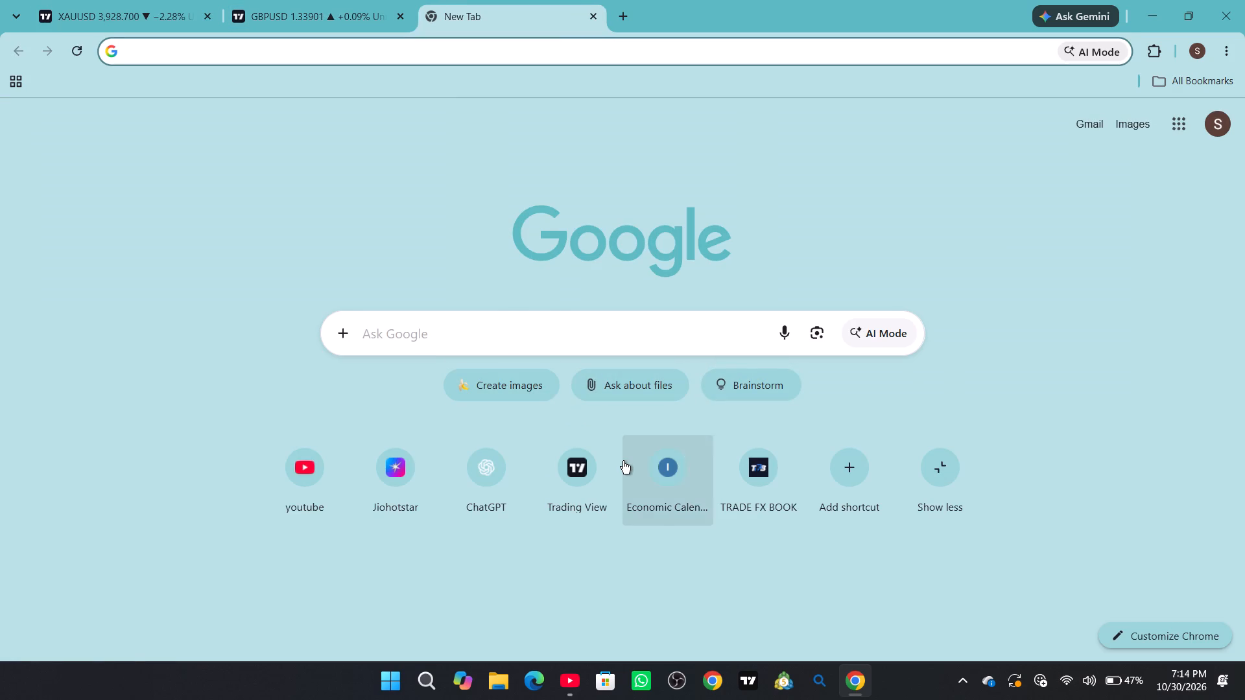
click(585, 480)
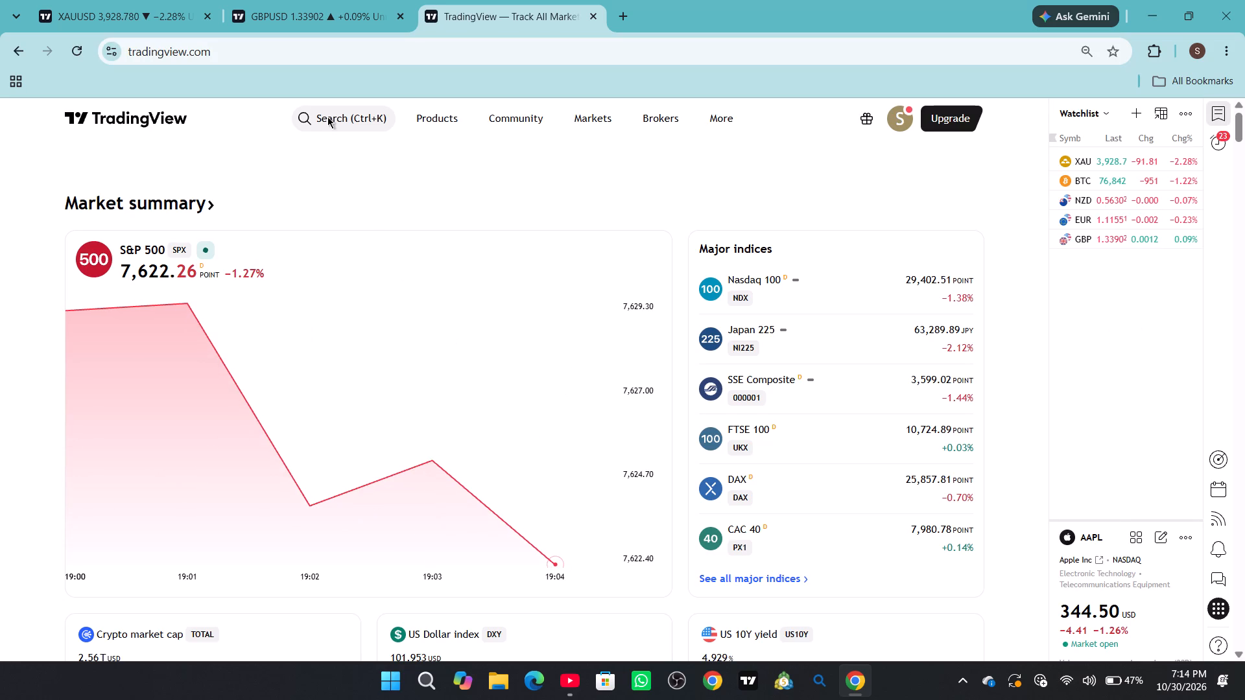
text(nzd)
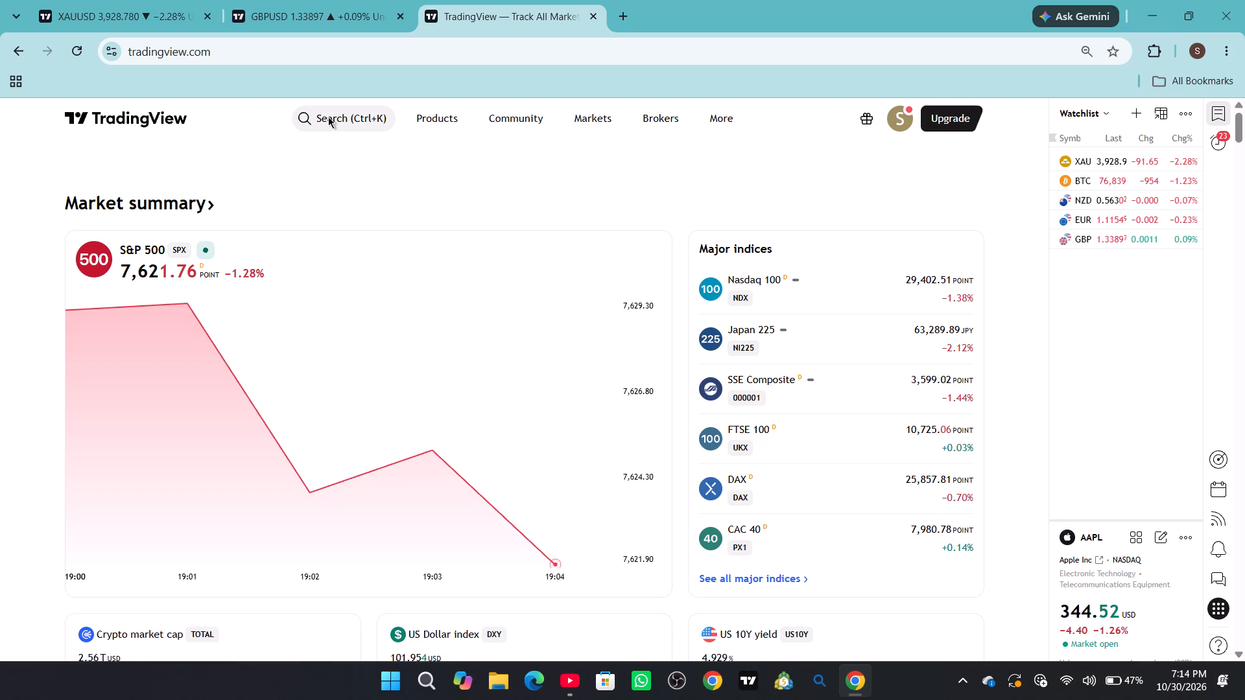
click(328, 115)
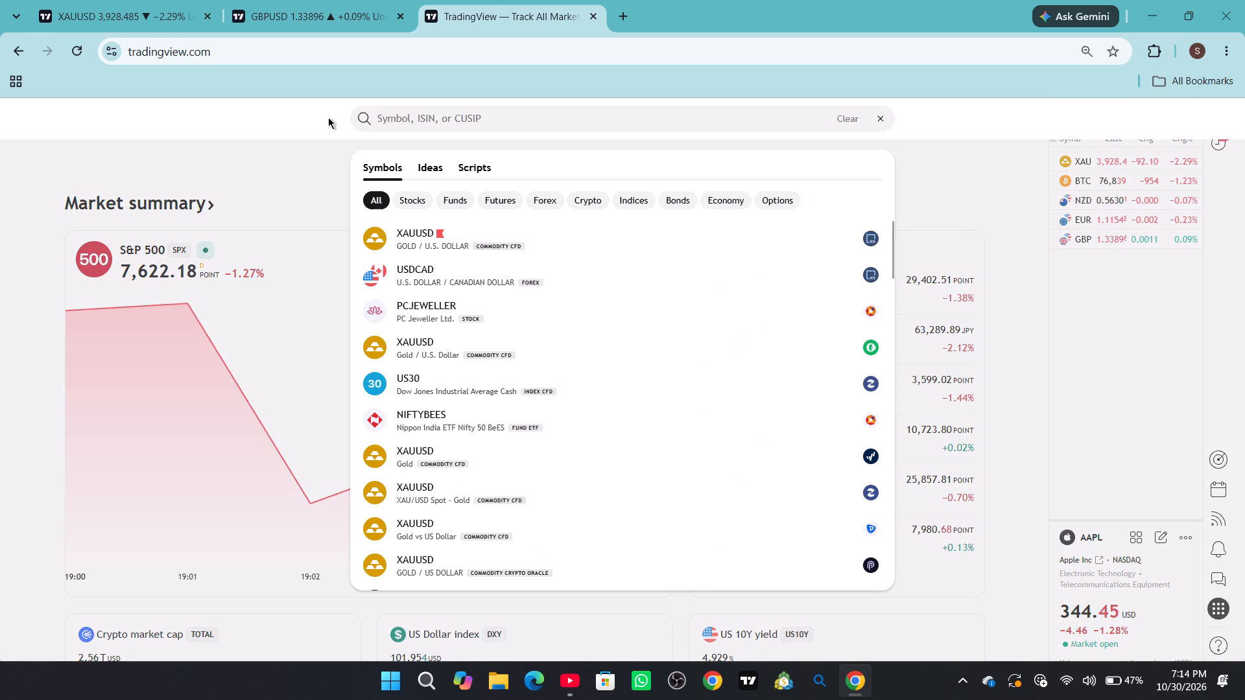
text(nzdu)
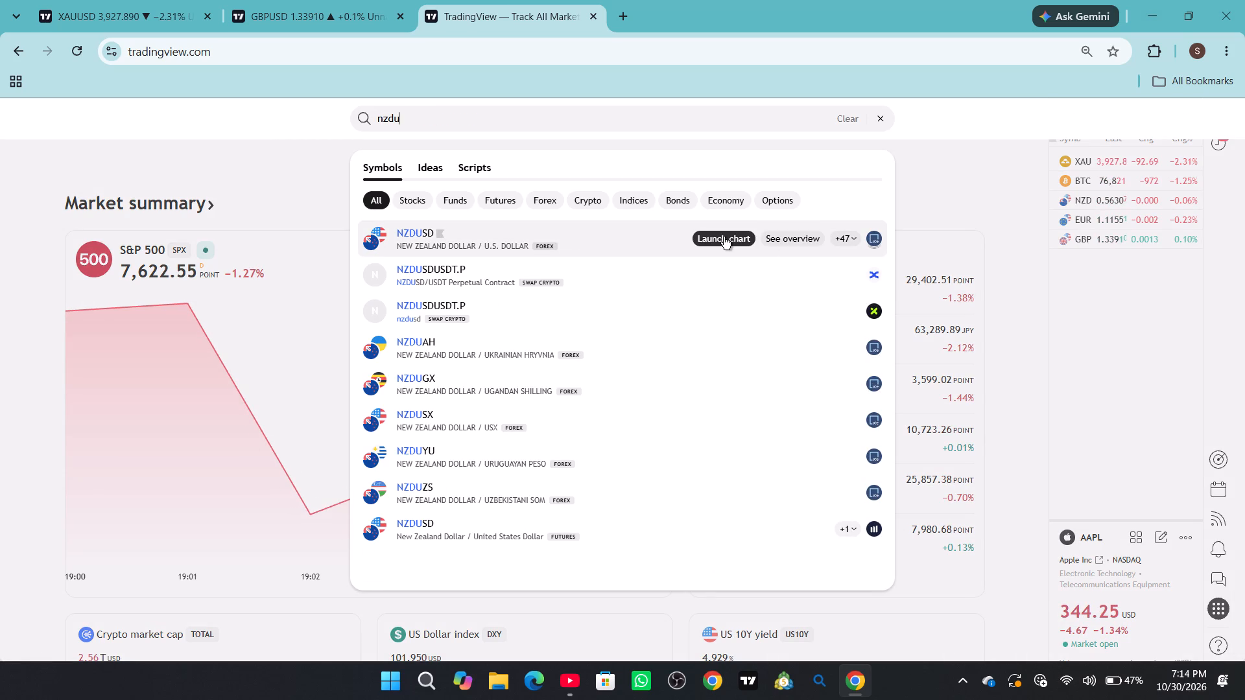
click(724, 237)
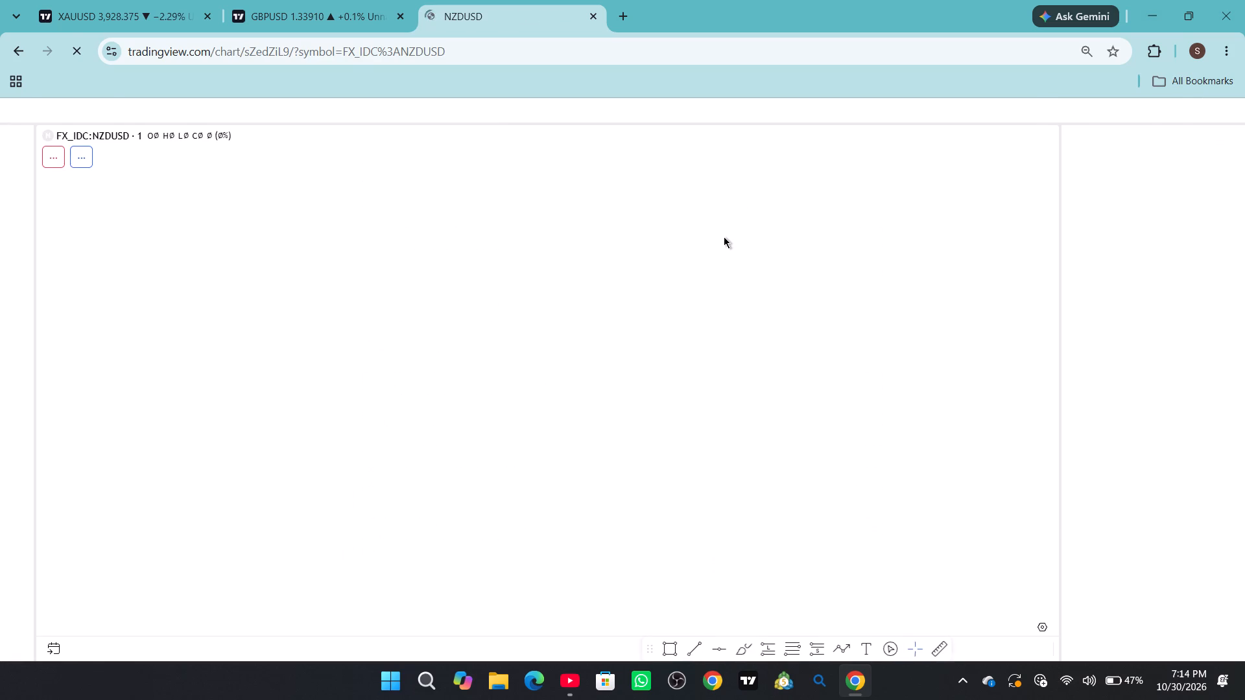
In the NZDUSD chart settings, give rising candles a white body with black borders and black wicks.
drag(809, 408, 571, 262)
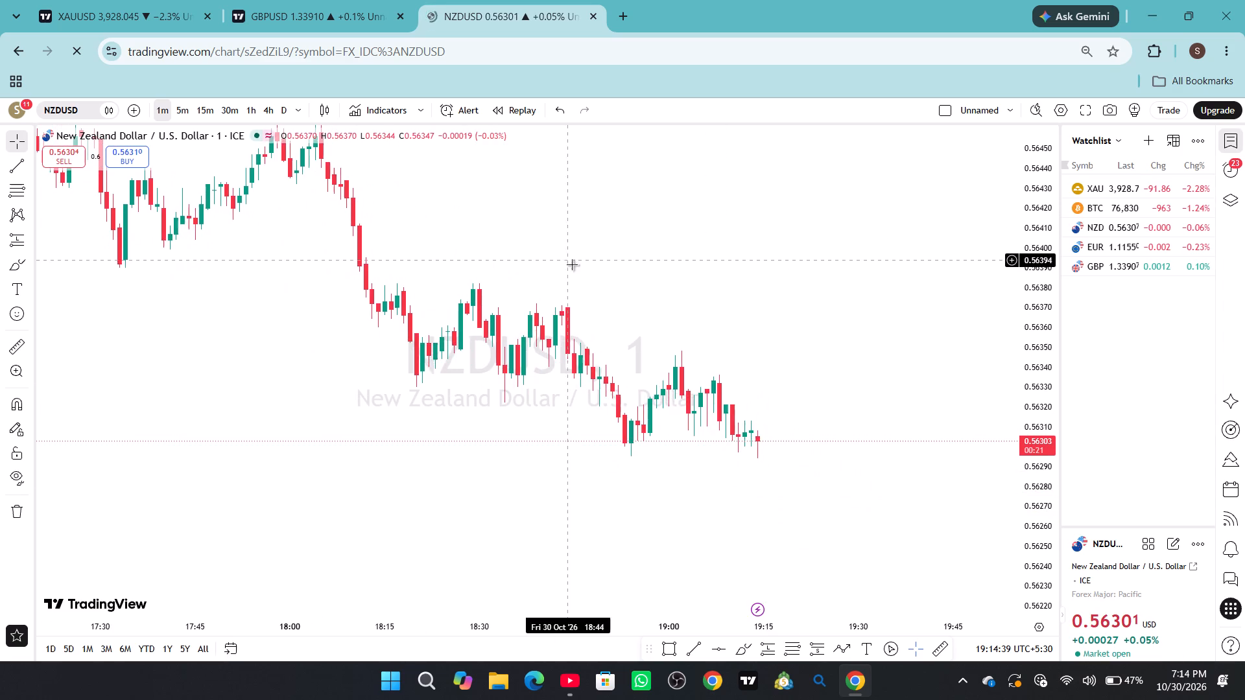
scroll(573, 265, down, 2)
right_click(694, 218)
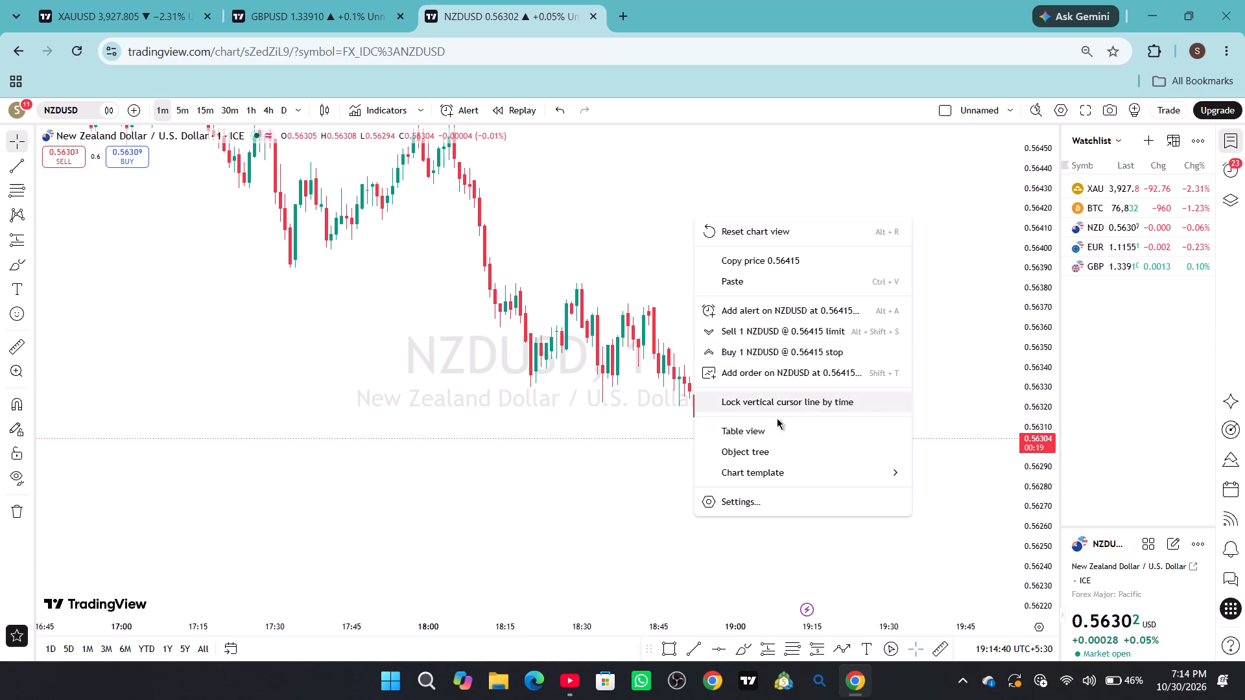
click(765, 506)
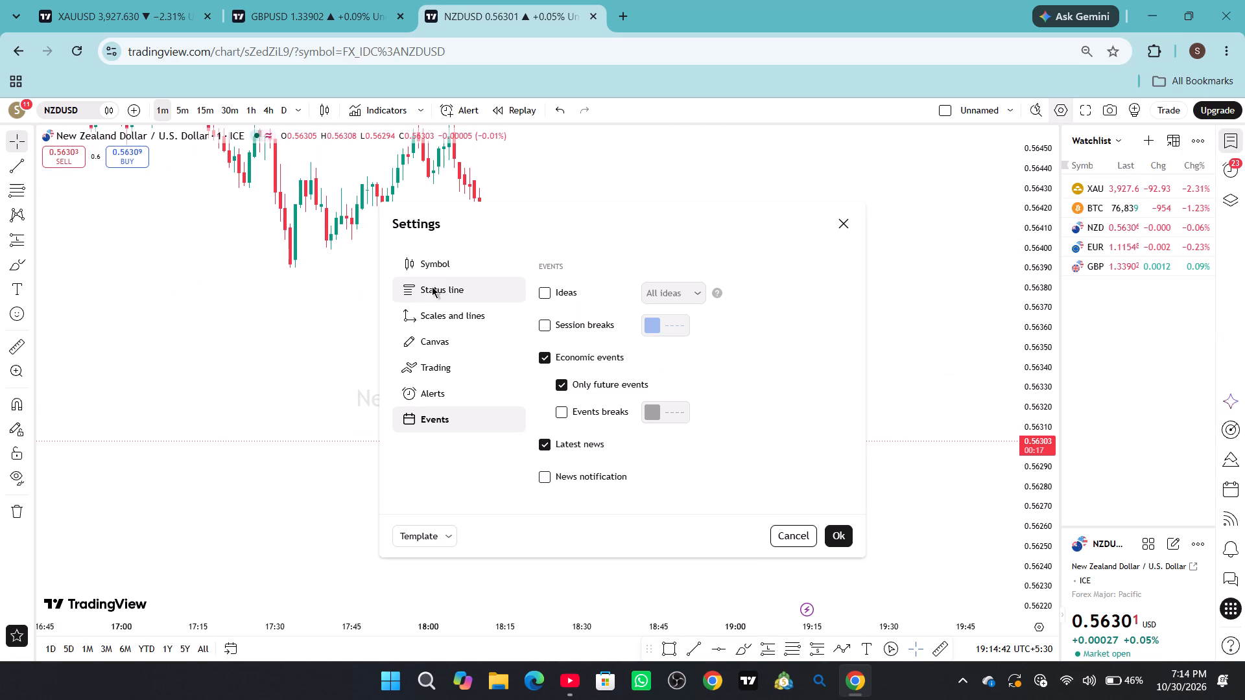
click(429, 265)
click(609, 327)
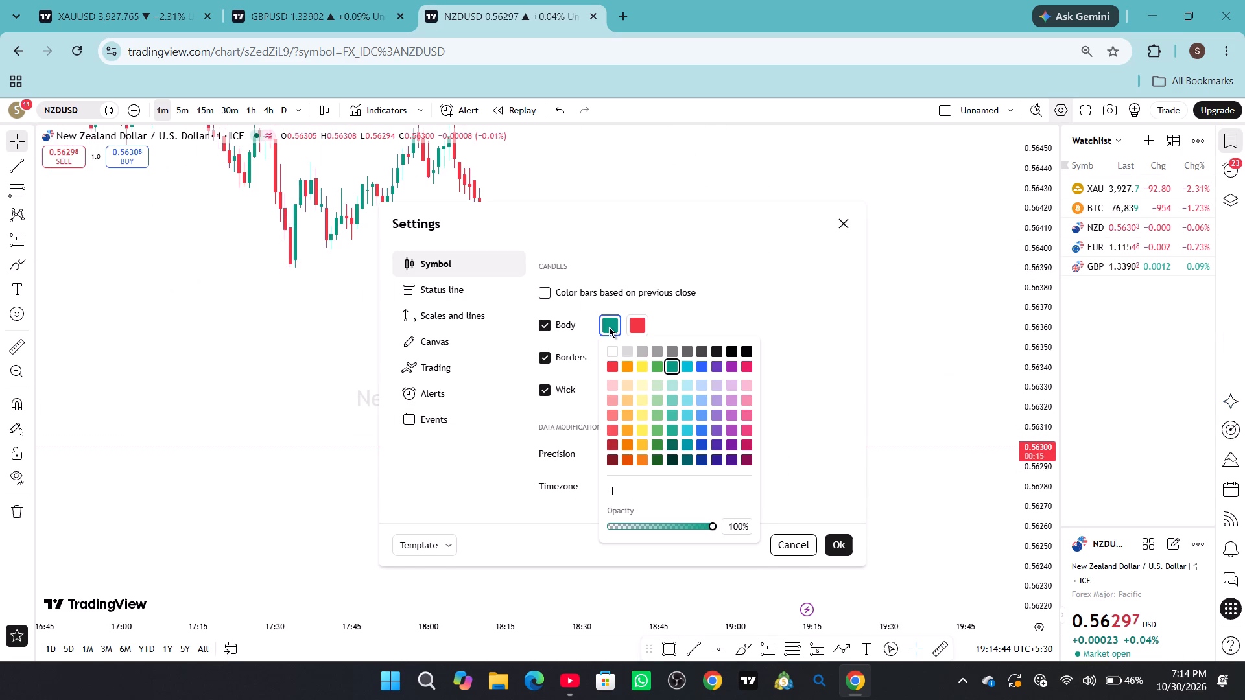
click(611, 350)
click(711, 304)
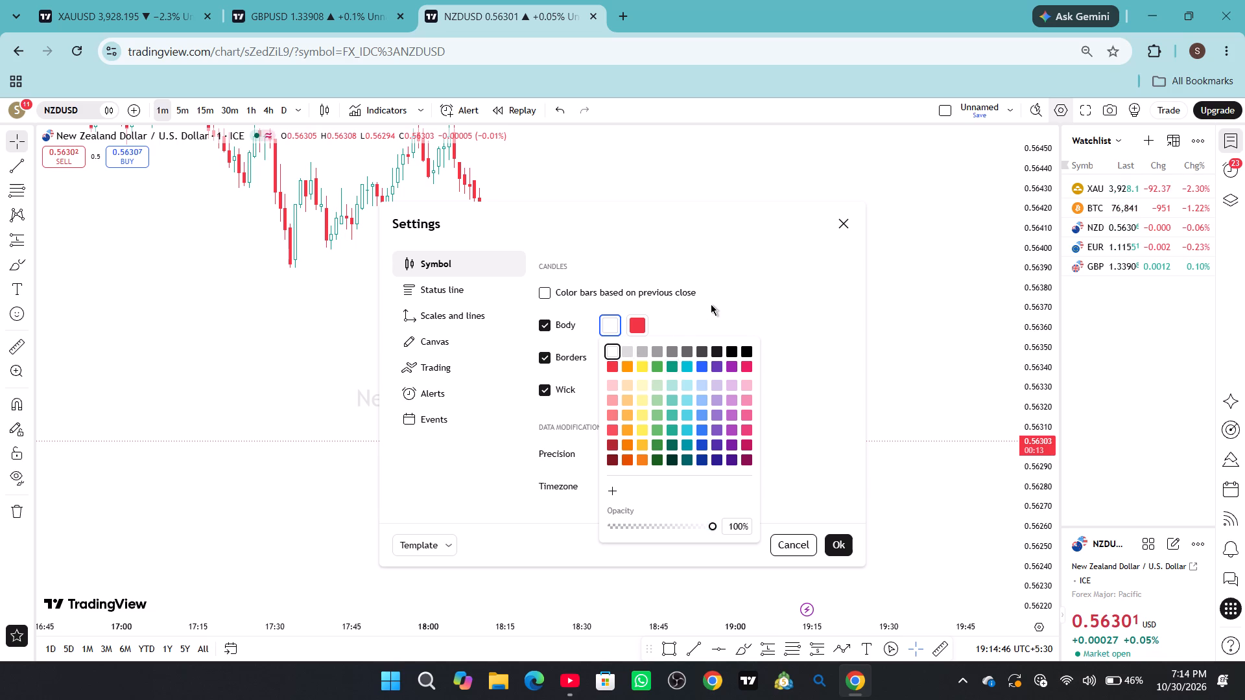
click(602, 362)
click(746, 379)
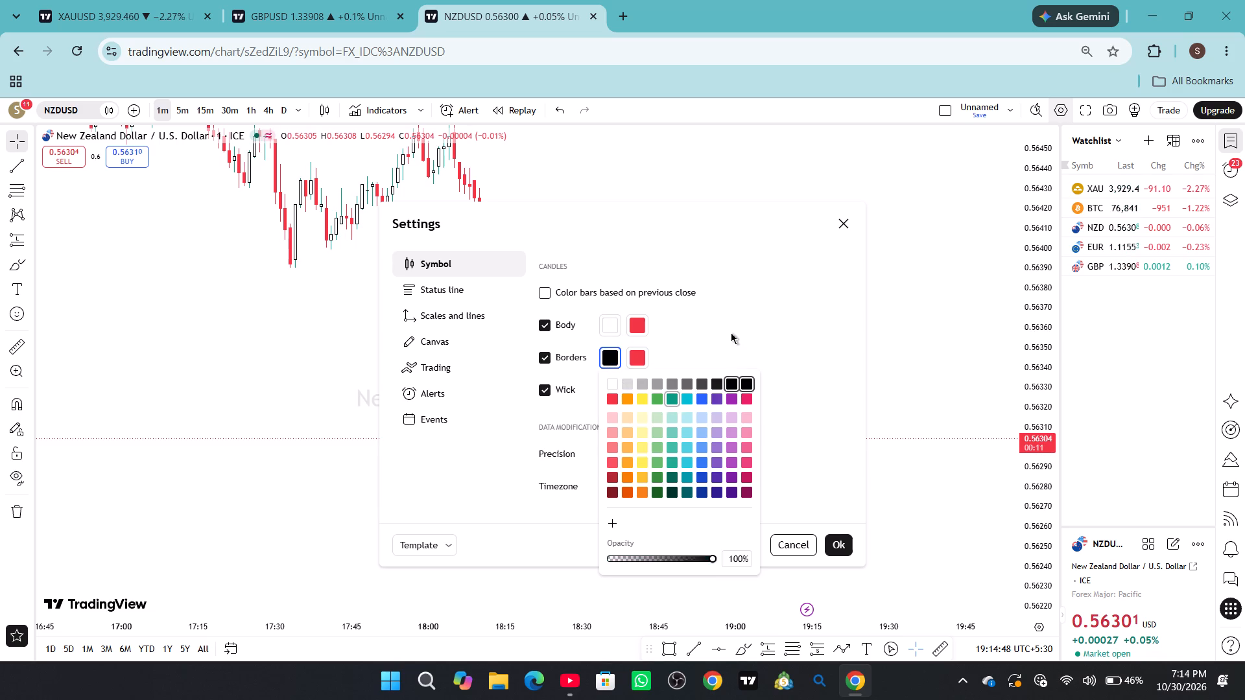
click(731, 332)
click(610, 390)
click(748, 419)
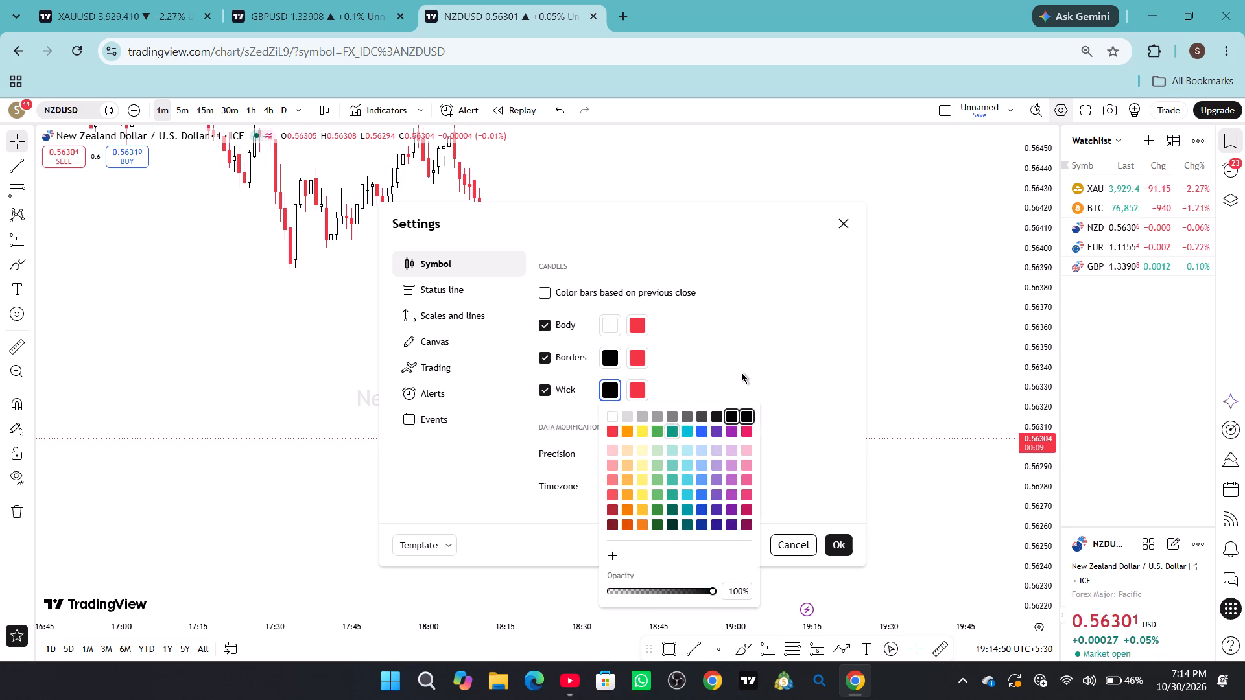
click(741, 372)
Set the falling candles' wick, border and body colours to black and apply the chart settings.
click(643, 395)
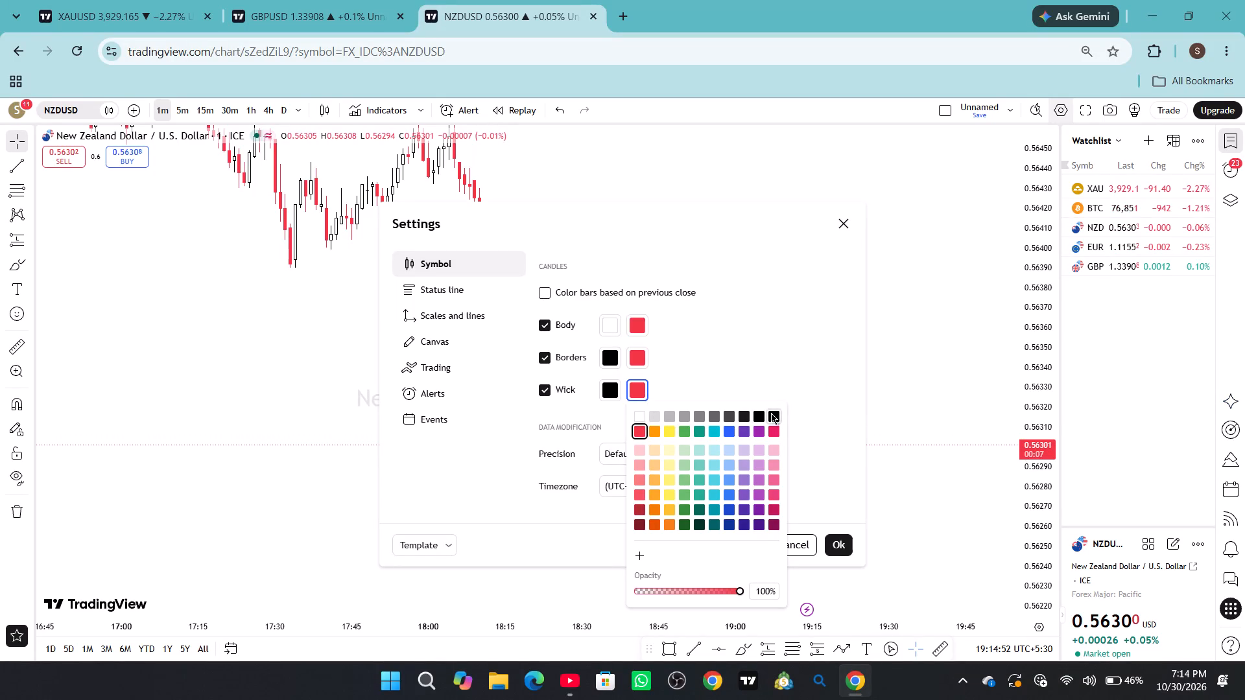
click(771, 413)
drag(739, 372, 731, 371)
click(636, 355)
click(779, 382)
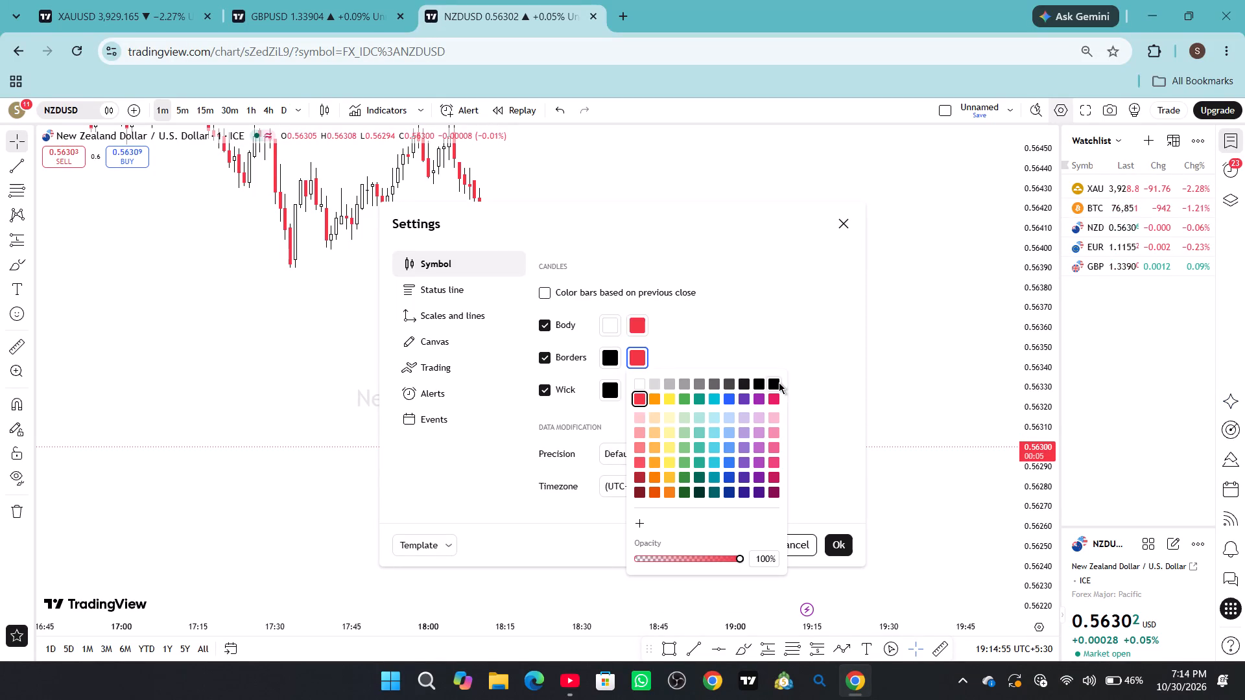
click(753, 345)
click(623, 321)
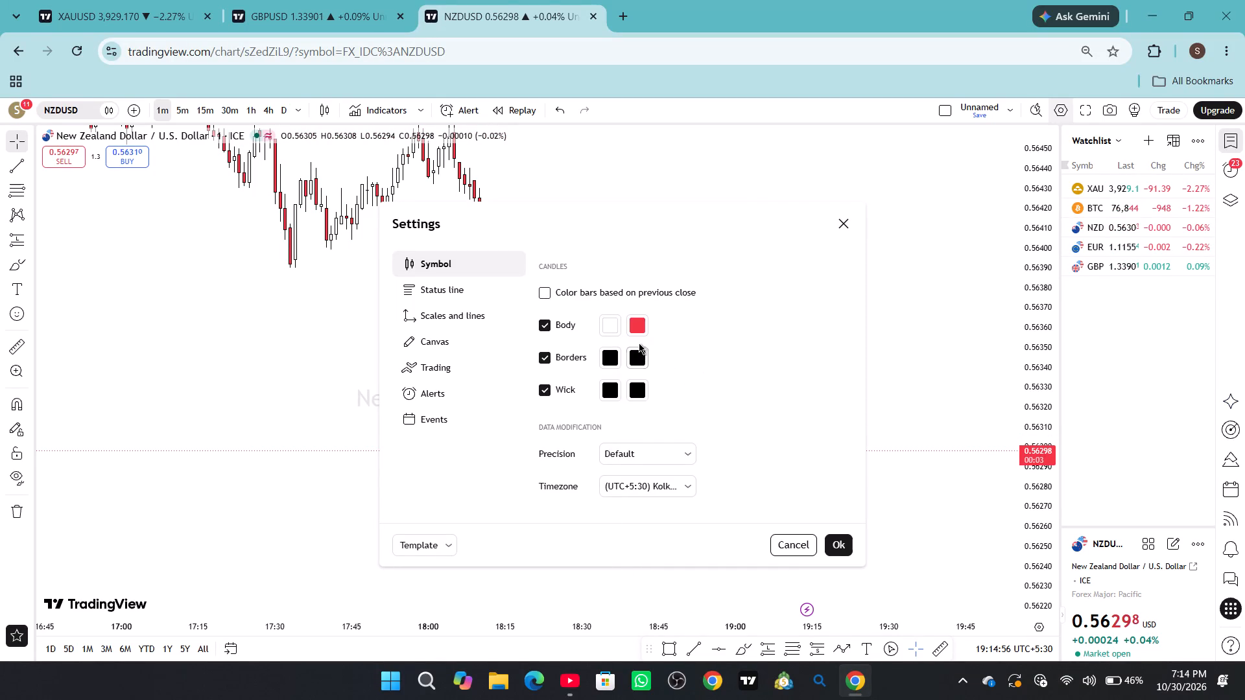
click(637, 324)
click(775, 351)
click(739, 273)
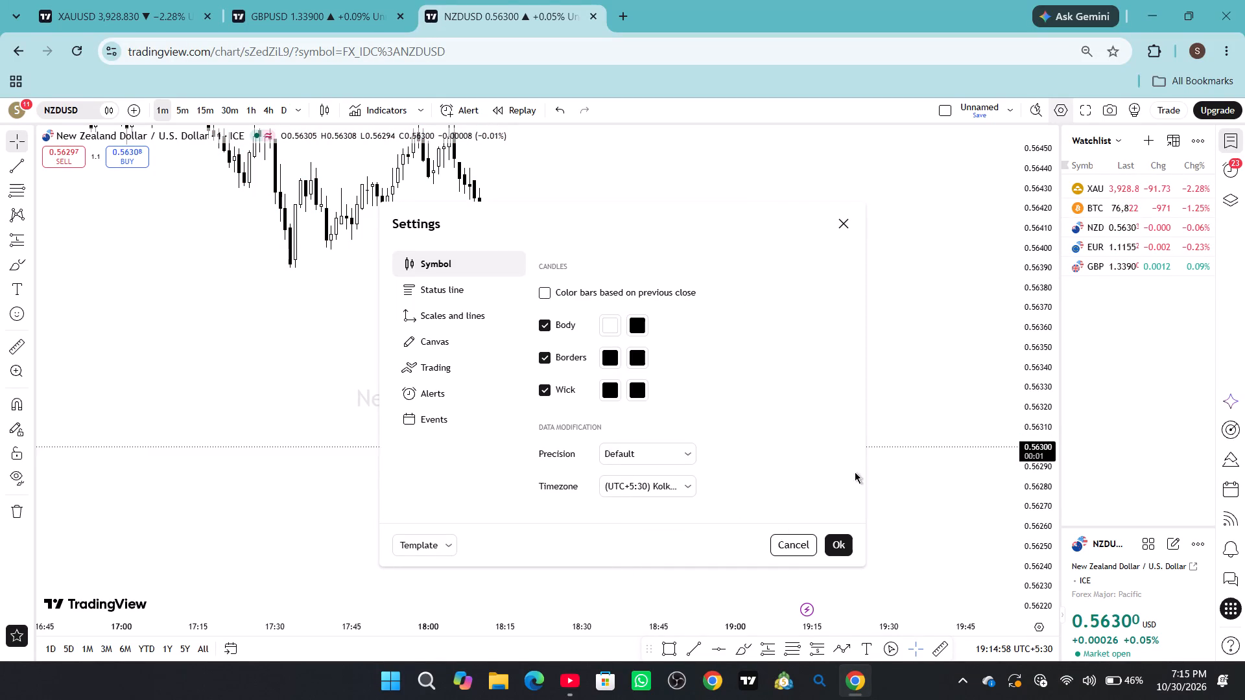
click(837, 541)
Examine the recent NZDUSD candles on the 1-minute chart.
scroll(738, 378, down, 4)
drag(780, 389, 692, 433)
scroll(690, 433, up, 3)
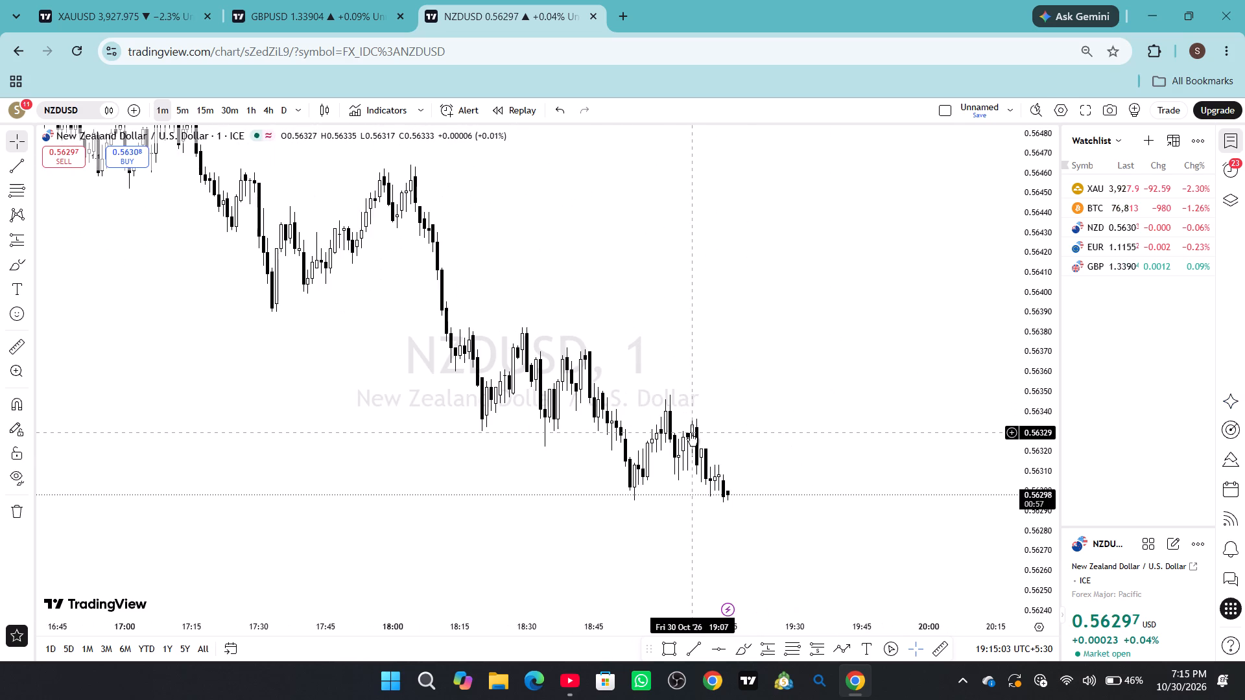
scroll(690, 433, up, 2)
drag(690, 433, 750, 374)
drag(1023, 435, 984, 288)
scroll(779, 320, up, 2)
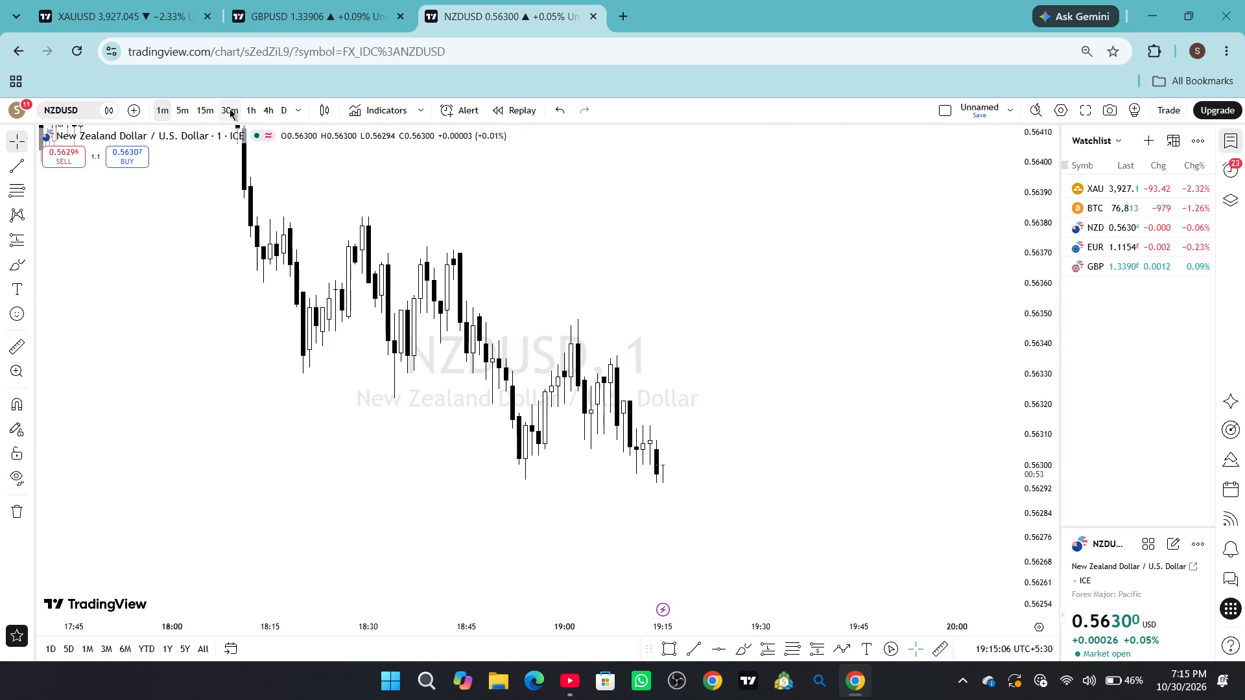
On the 15-minute NZDUSD chart, draw a rectangle zone from 30 Oct 13:00 to 23:30, between about 0.56299 and 0.56288.
click(210, 110)
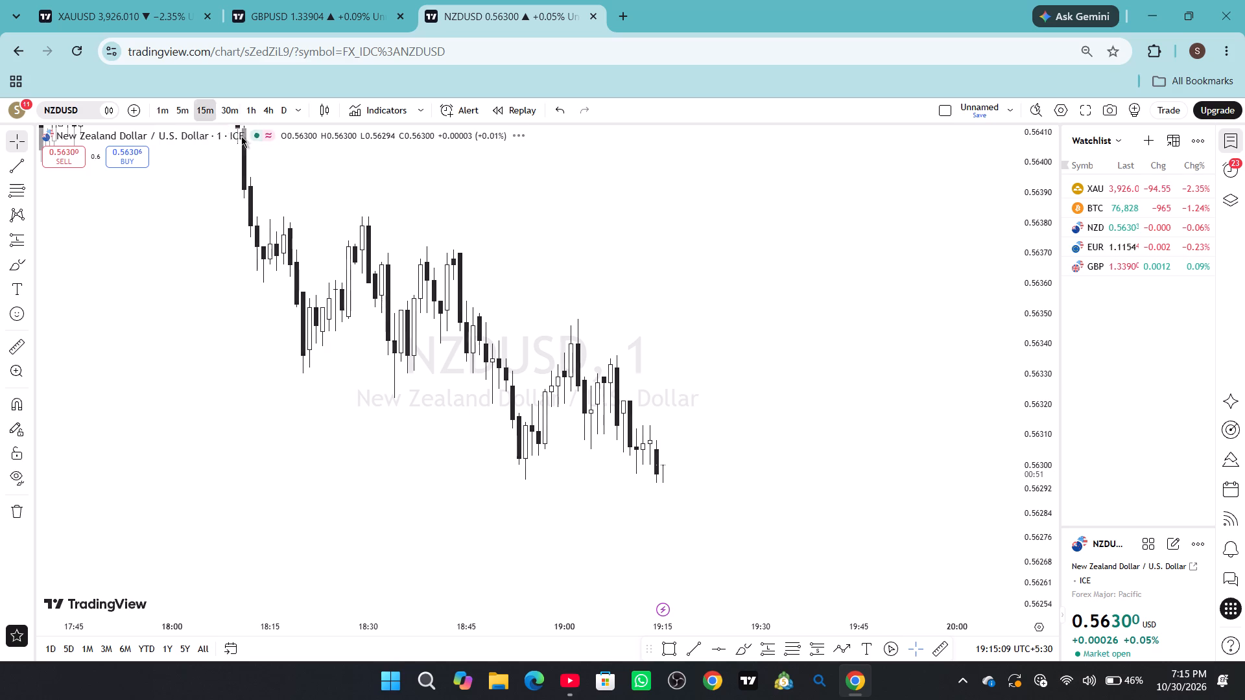
drag(1025, 177, 1030, 520)
scroll(740, 500, down, 4)
drag(741, 504, 764, 452)
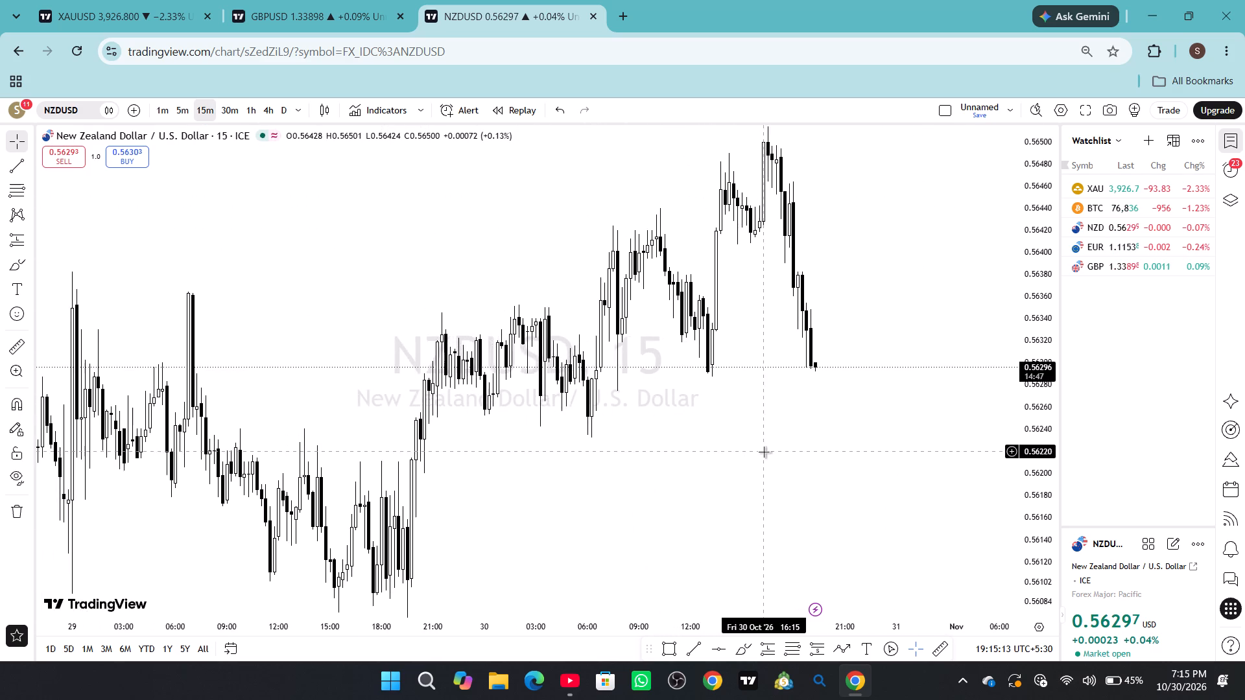
scroll(756, 452, up, 1)
scroll(537, 467, down, 5)
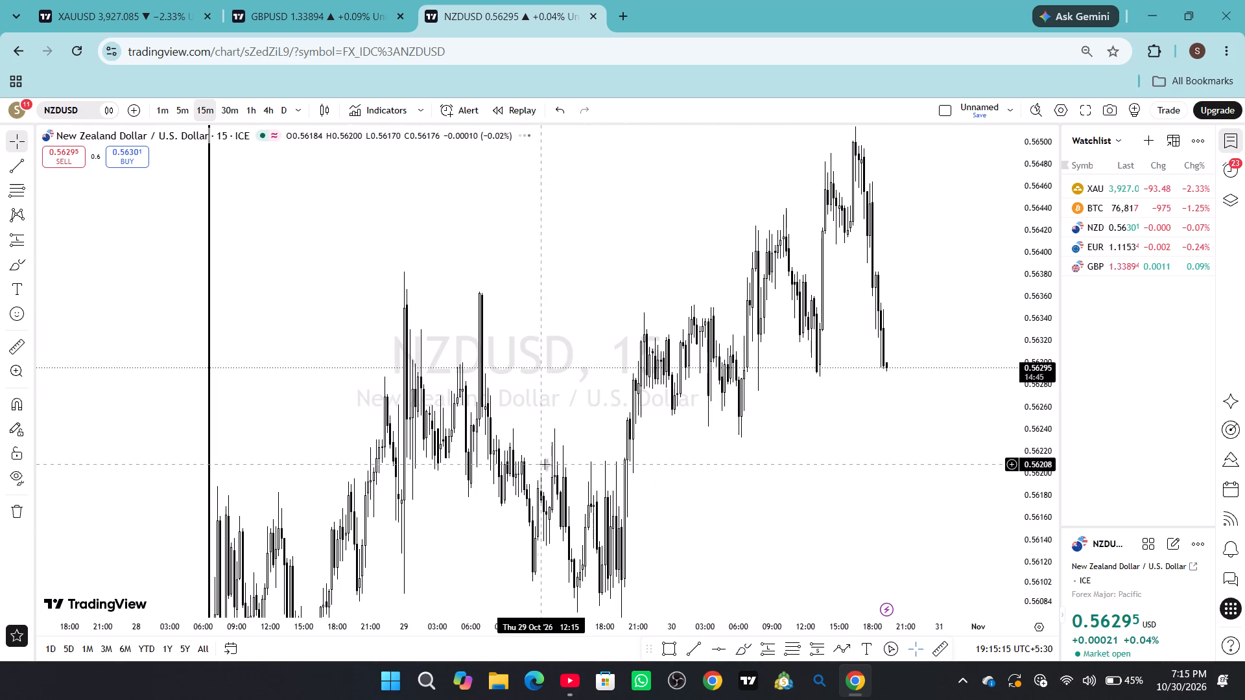
scroll(551, 463, up, 8)
scroll(709, 456, up, 2)
drag(697, 456, 652, 452)
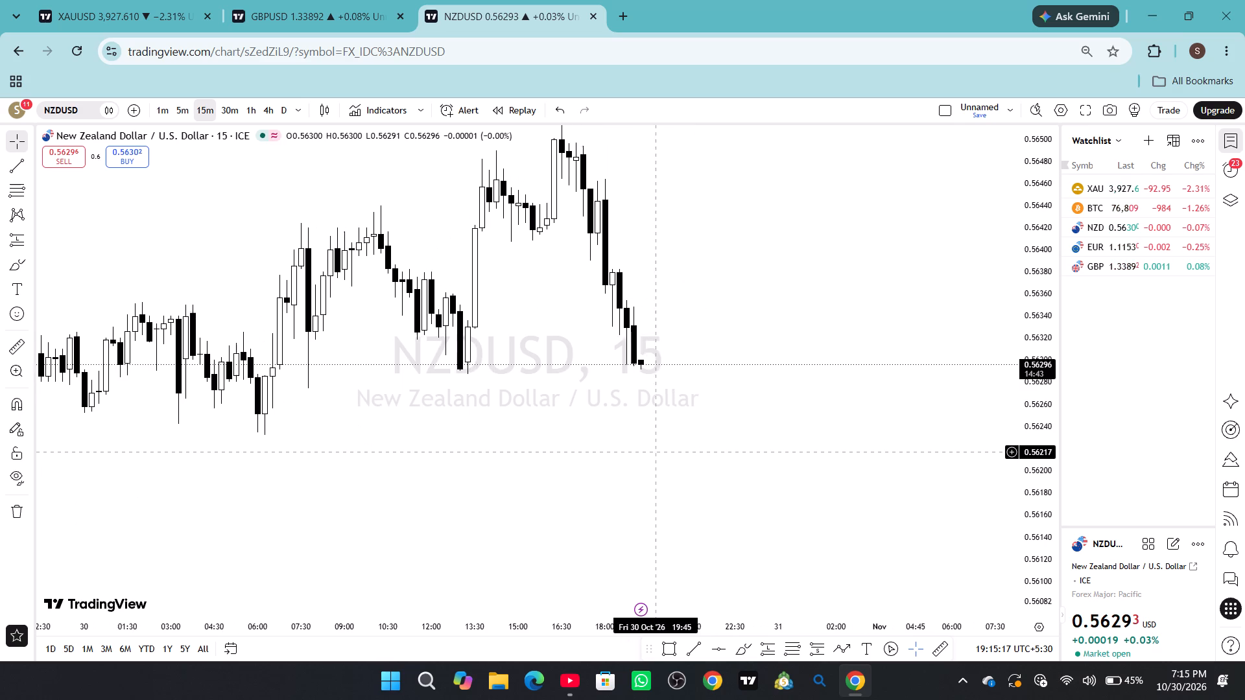
drag(652, 452, 651, 452)
click(667, 656)
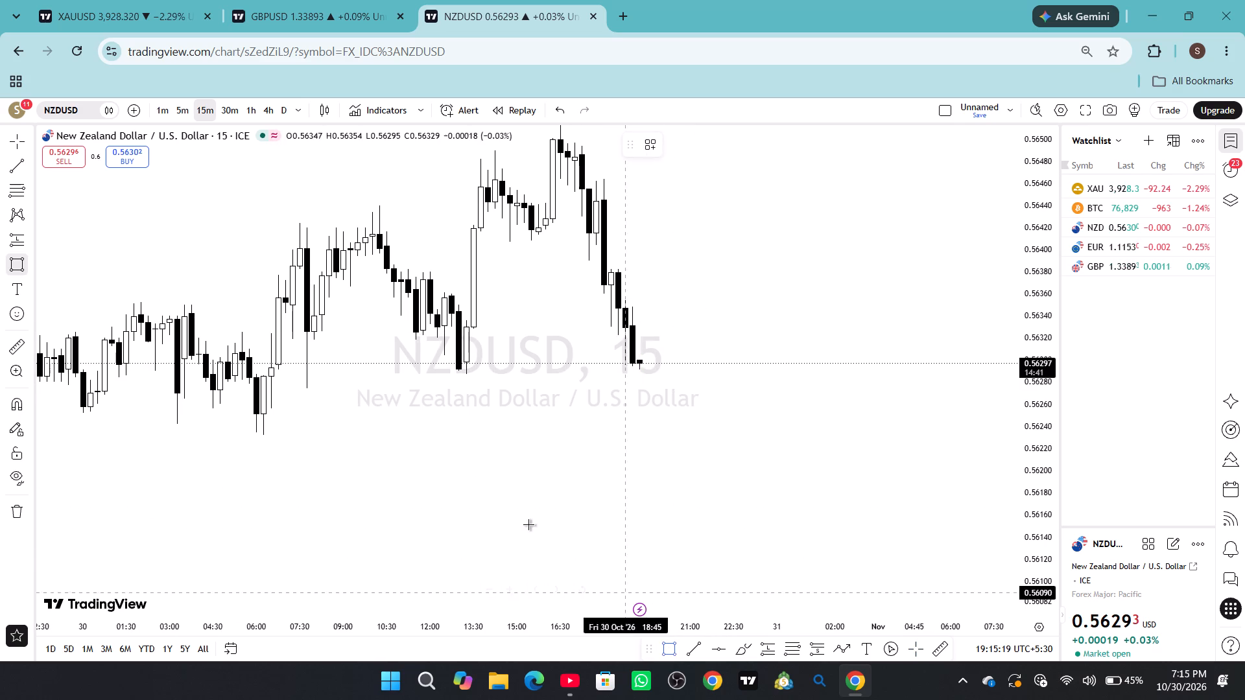
click(462, 362)
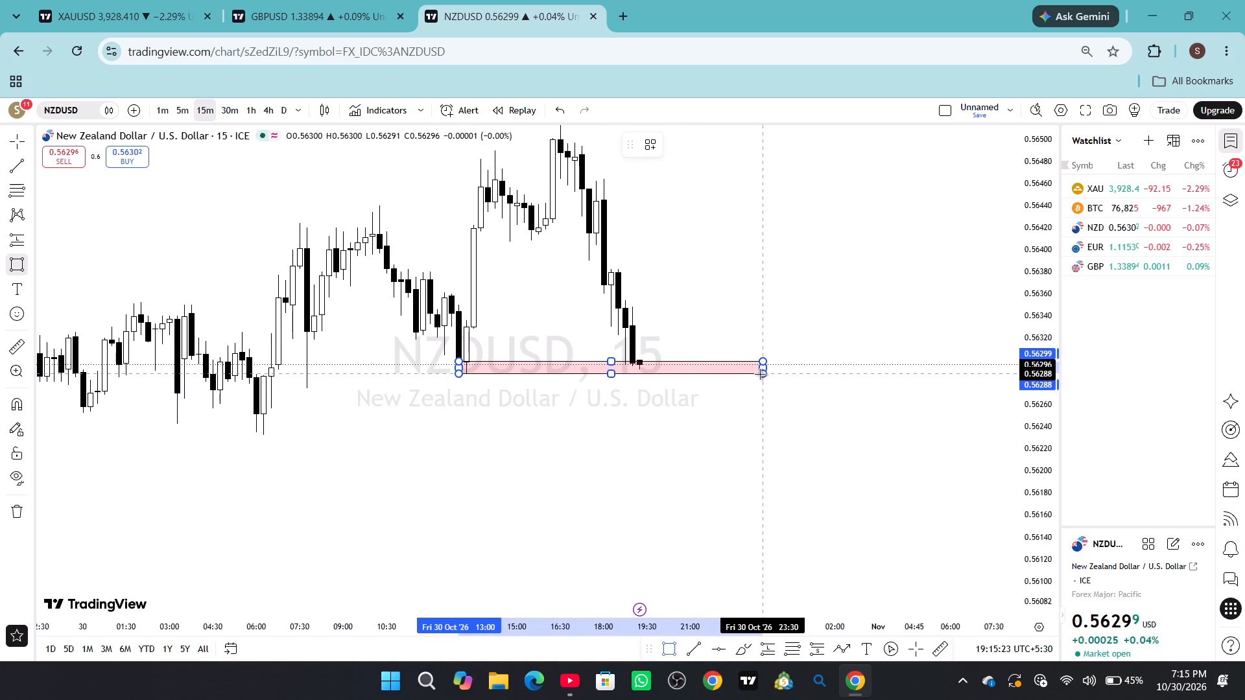
click(760, 374)
click(744, 425)
Shorten the zone so it ends at 30 Oct 21:15 and change its fill colour to green.
drag(1040, 473, 979, 242)
drag(765, 359, 697, 359)
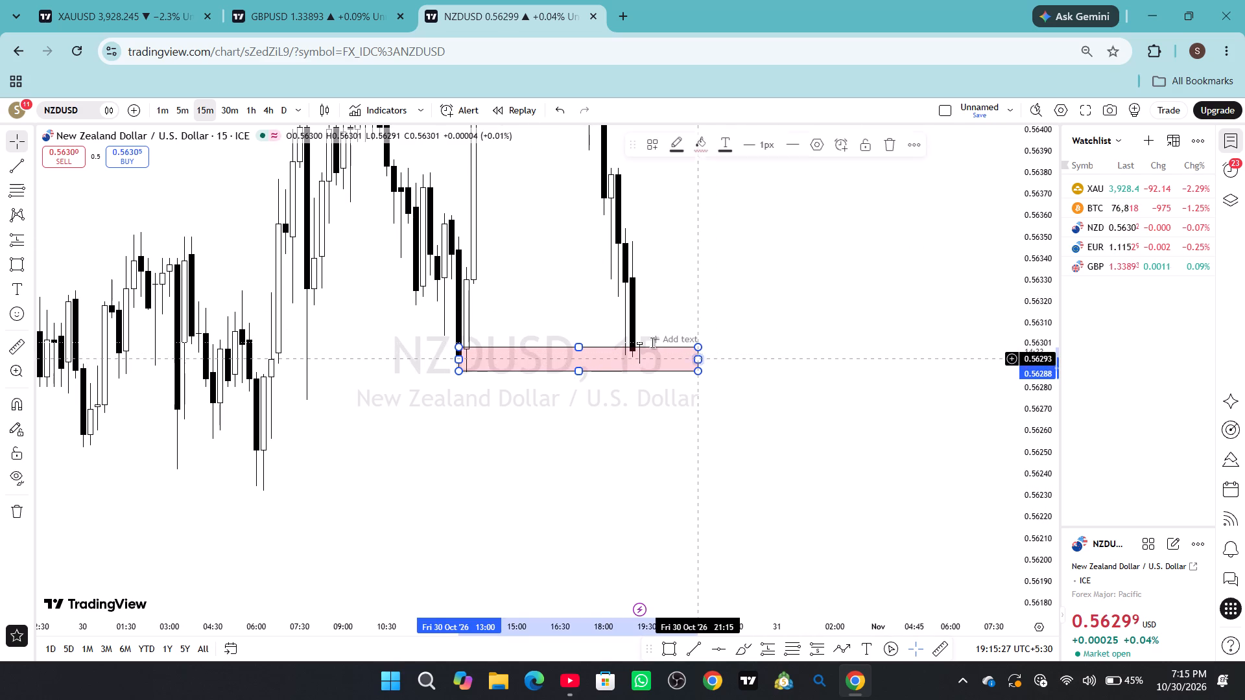
click(692, 145)
click(742, 187)
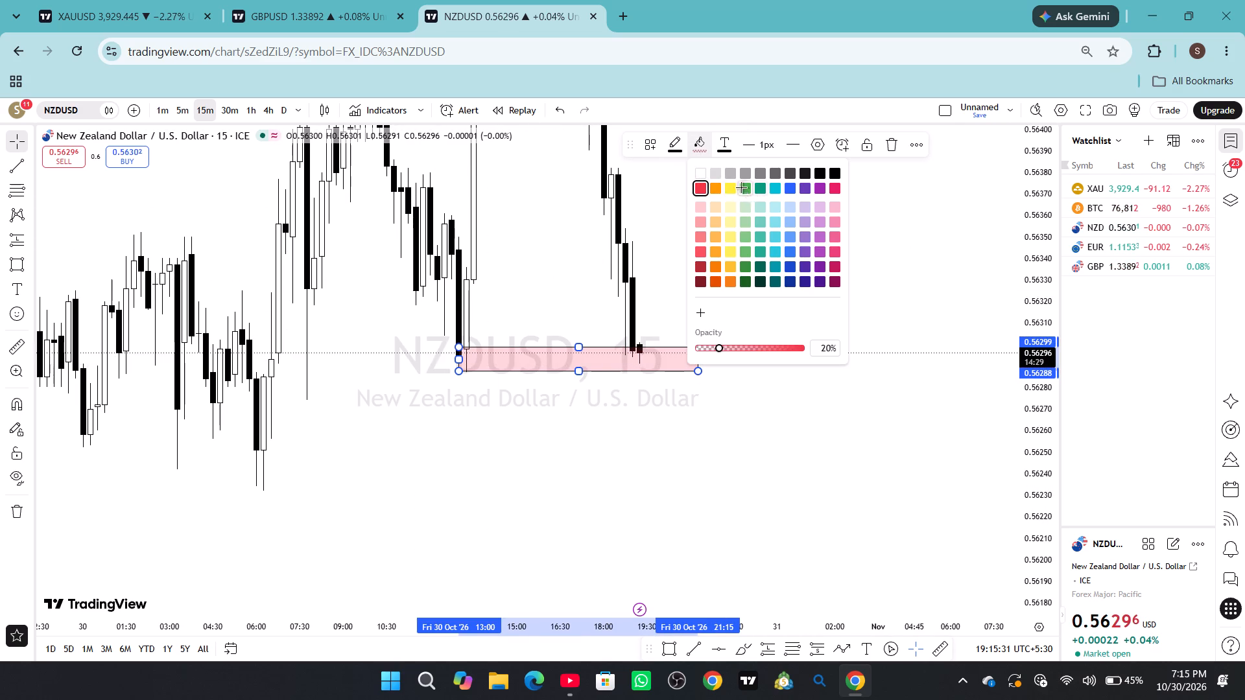
click(738, 467)
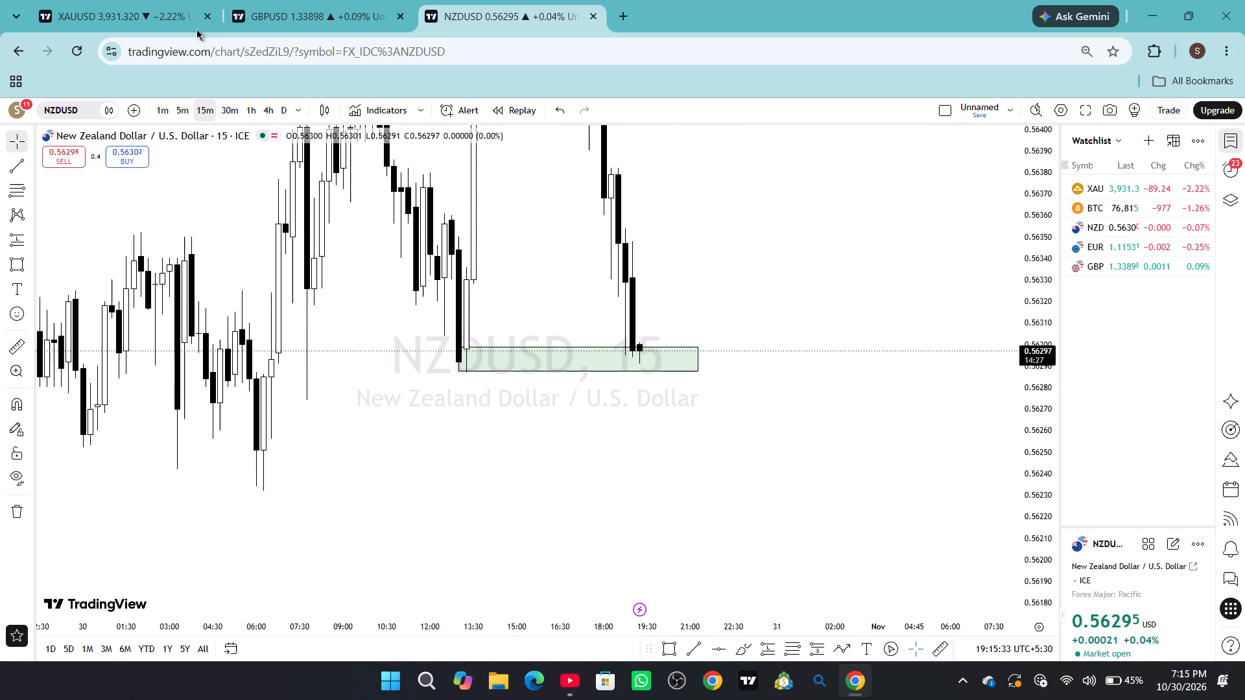
Examine how NZDUSD price behaves at the green zone on the 1-minute chart.
click(160, 110)
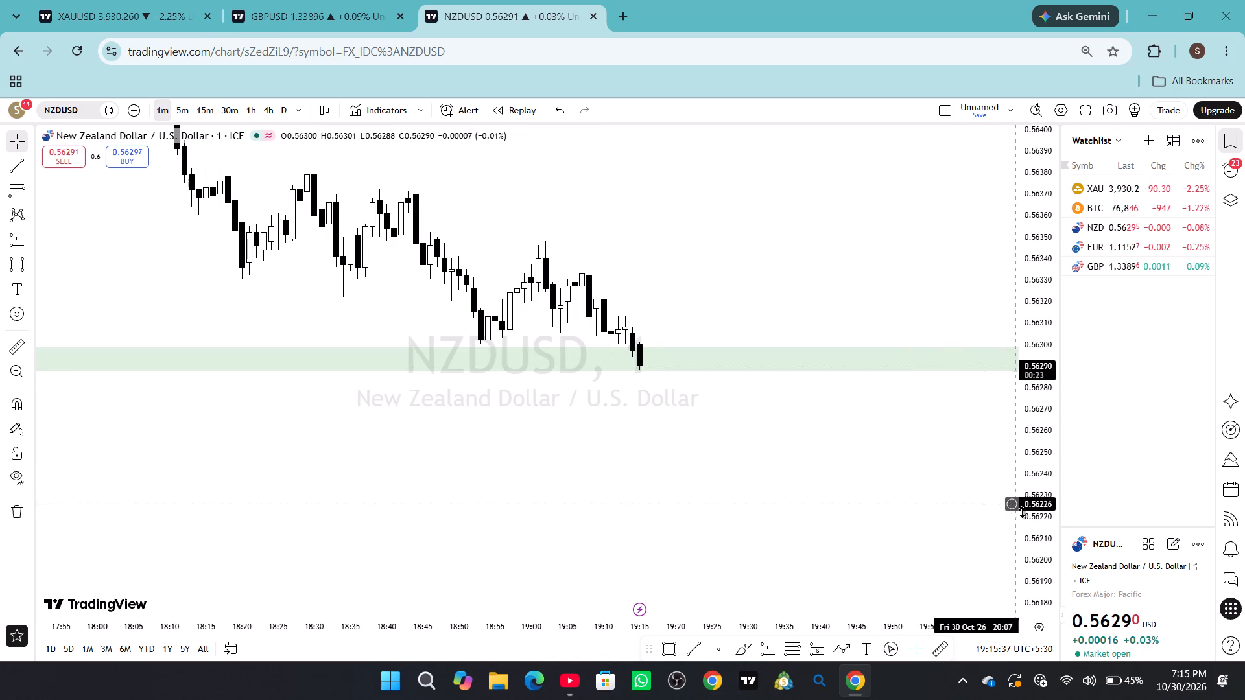
drag(1037, 521, 956, 270)
drag(864, 206, 873, 358)
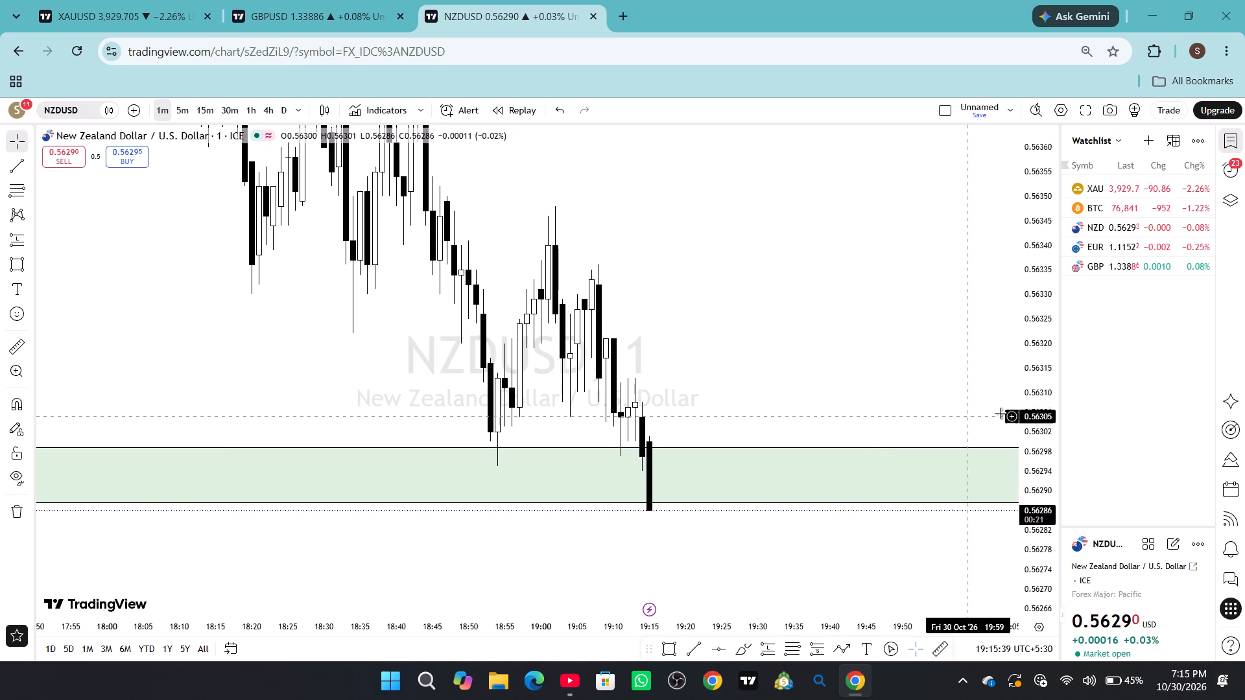
drag(1039, 227, 1040, 421)
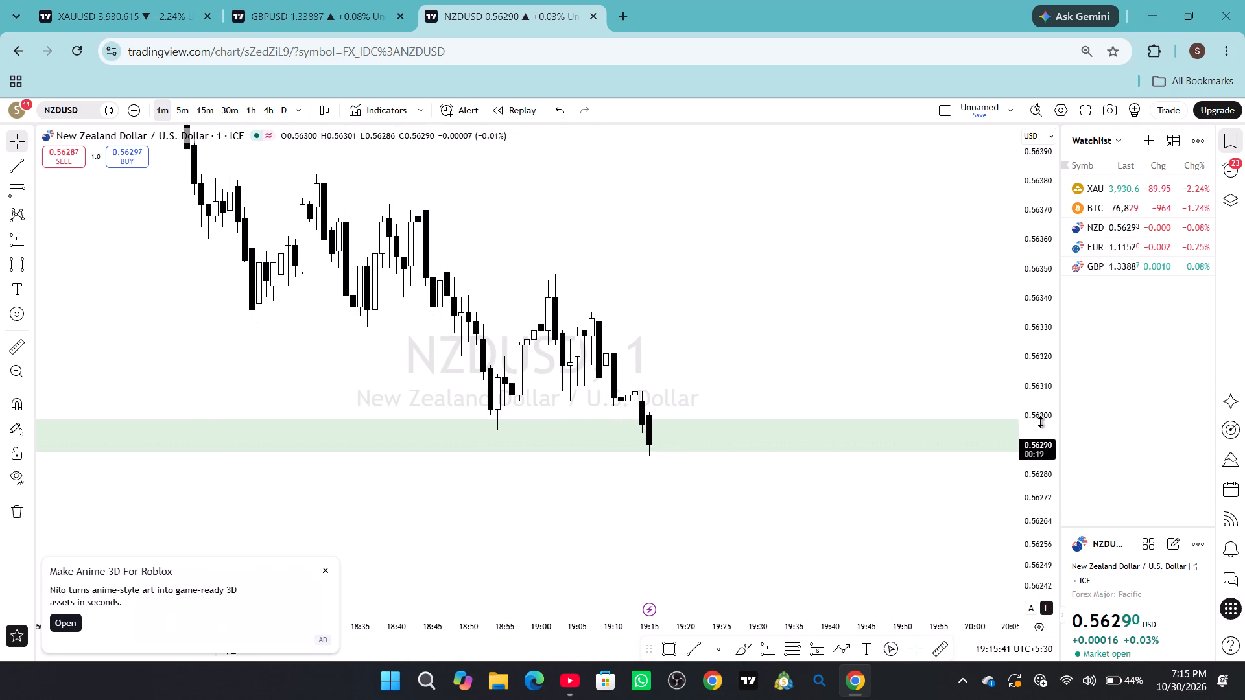
drag(1040, 421, 1040, 421)
On the 1-hour NZDUSD chart, extend the green zone's upper edge to about 0.56331 and its start back to 11:30.
click(258, 108)
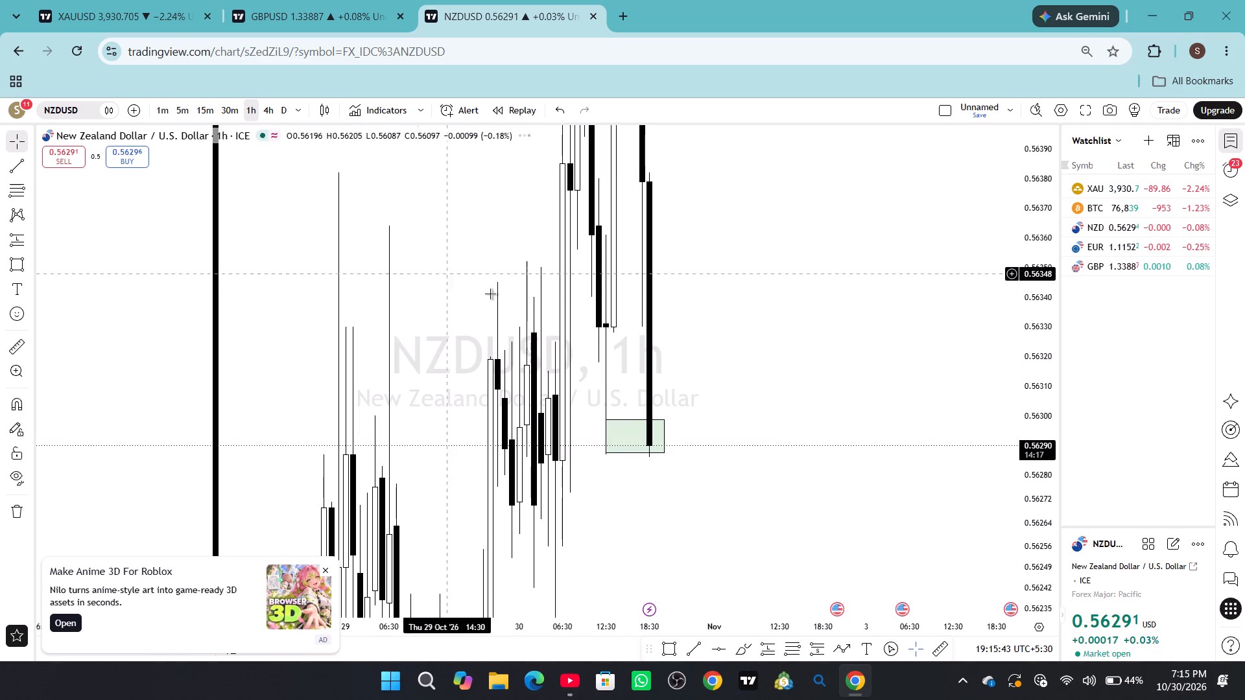
drag(1038, 187, 1061, 581)
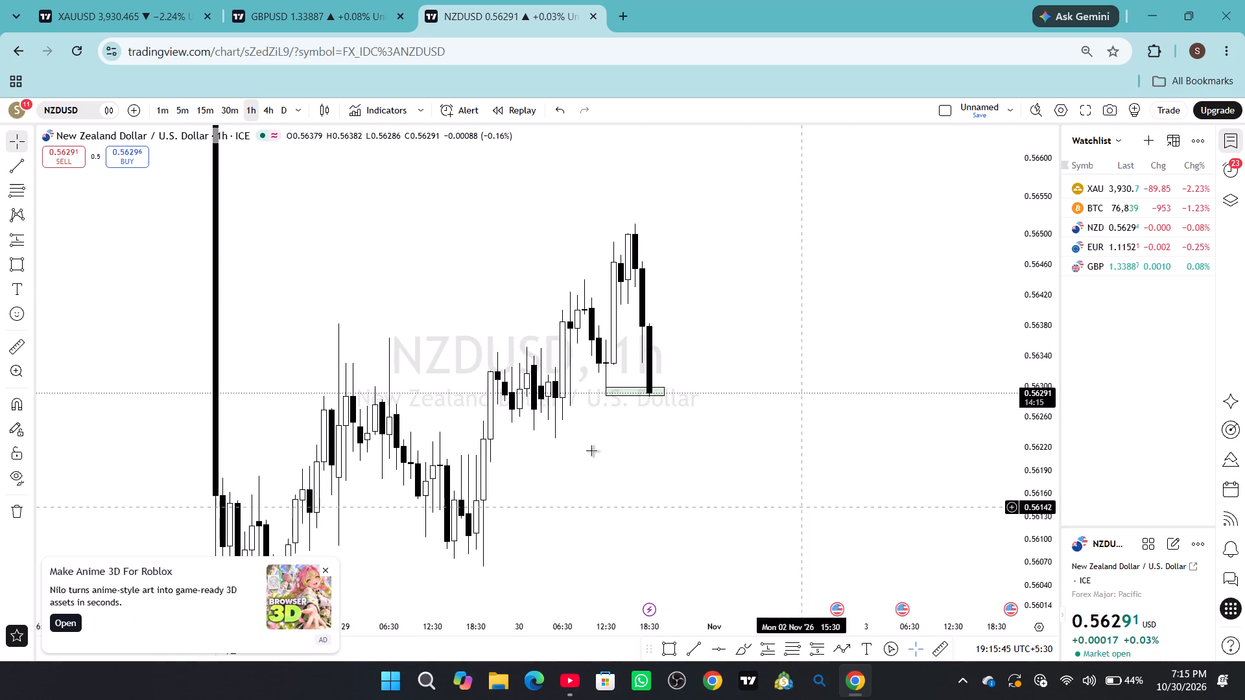
scroll(514, 421, up, 2)
drag(516, 387, 507, 366)
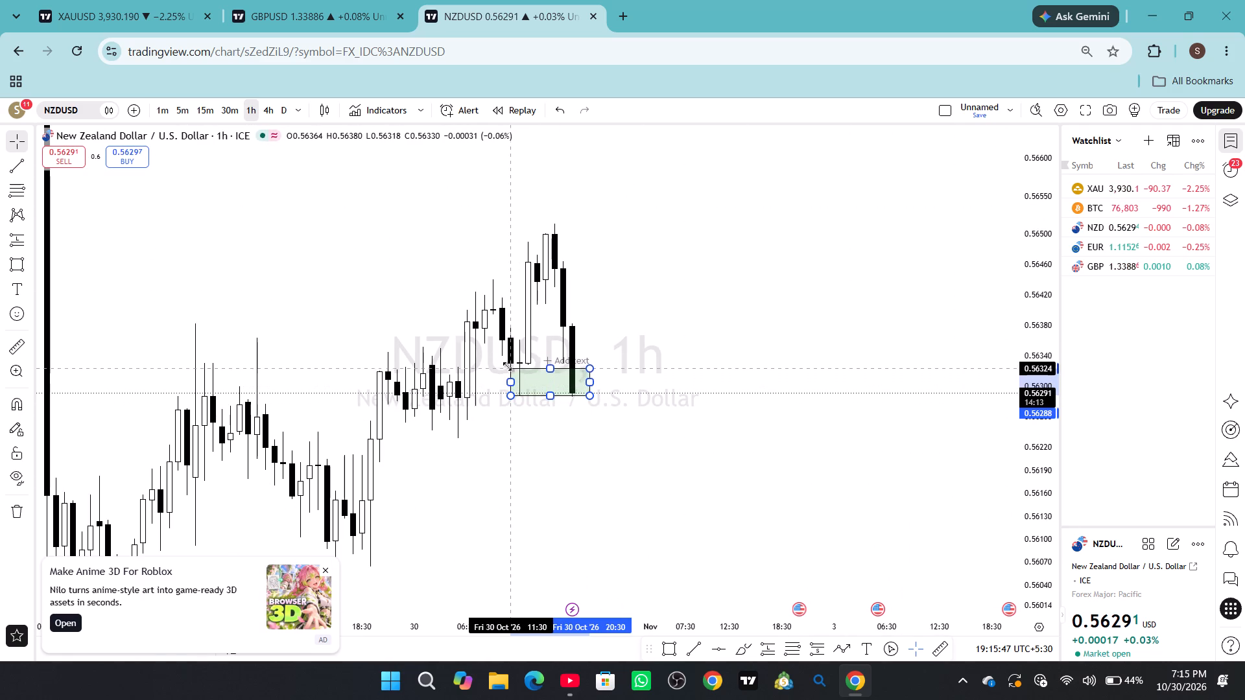
drag(507, 366, 507, 363)
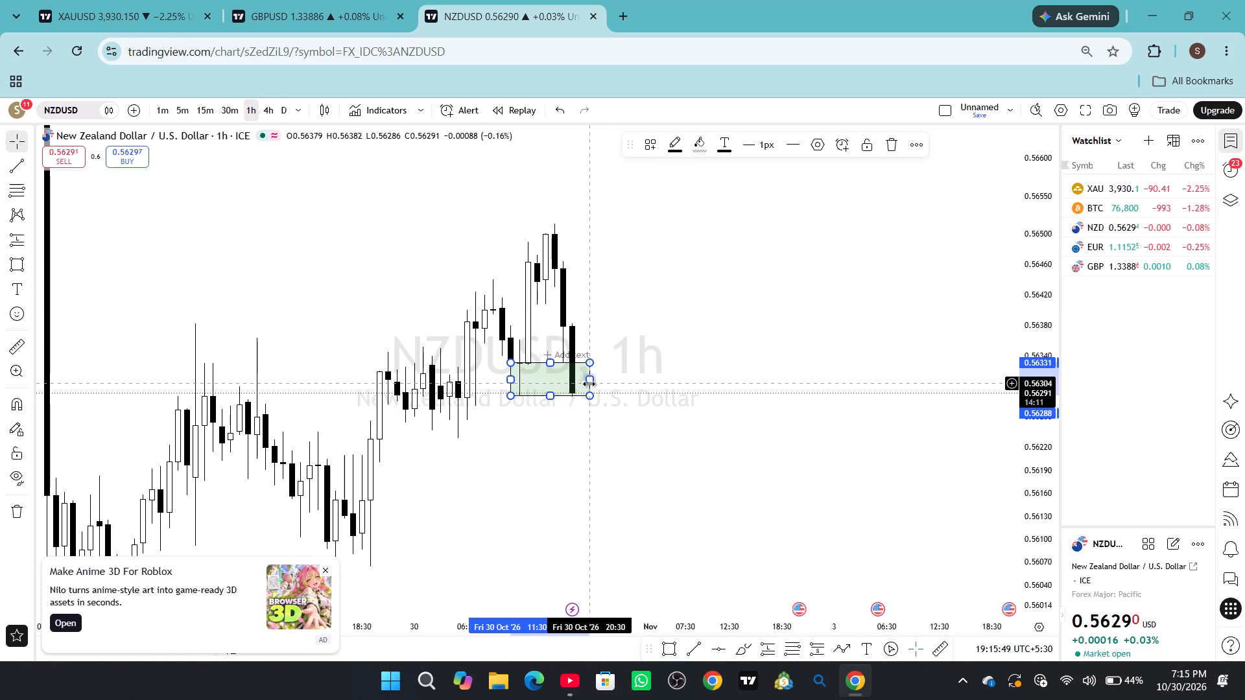
click(590, 380)
click(554, 449)
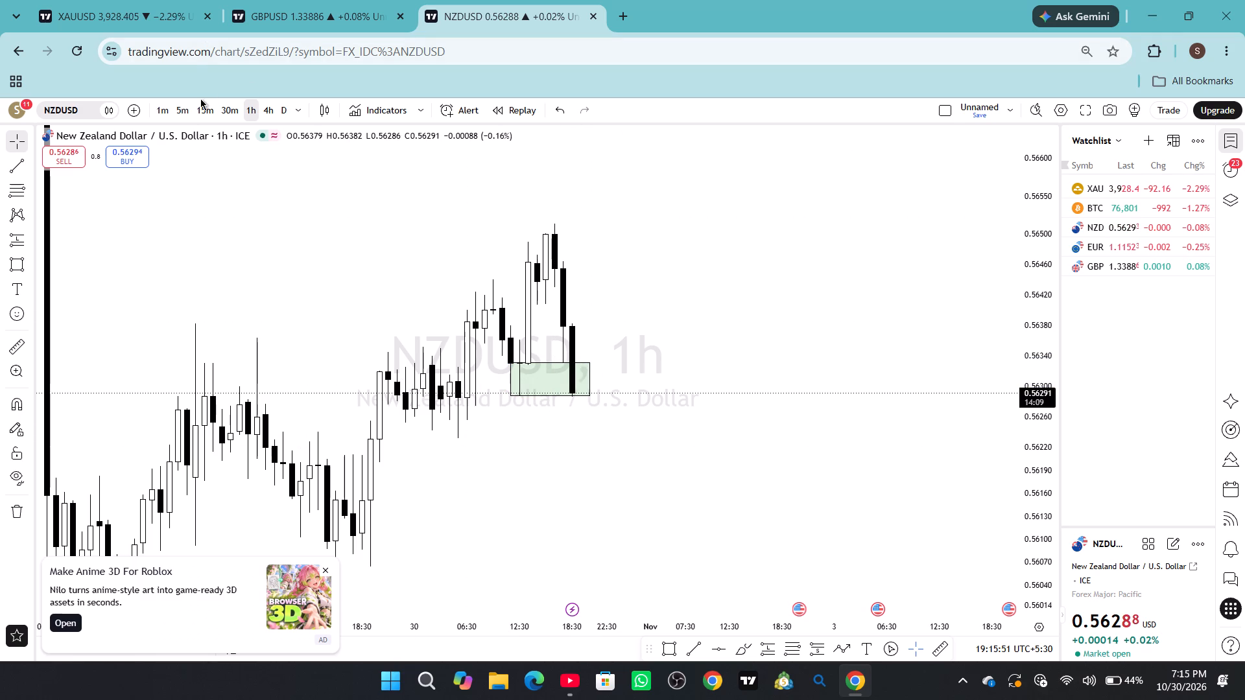
Examine NZDUSD price action against the enlarged green zone on the 1-minute chart.
click(167, 110)
scroll(504, 353, down, 3)
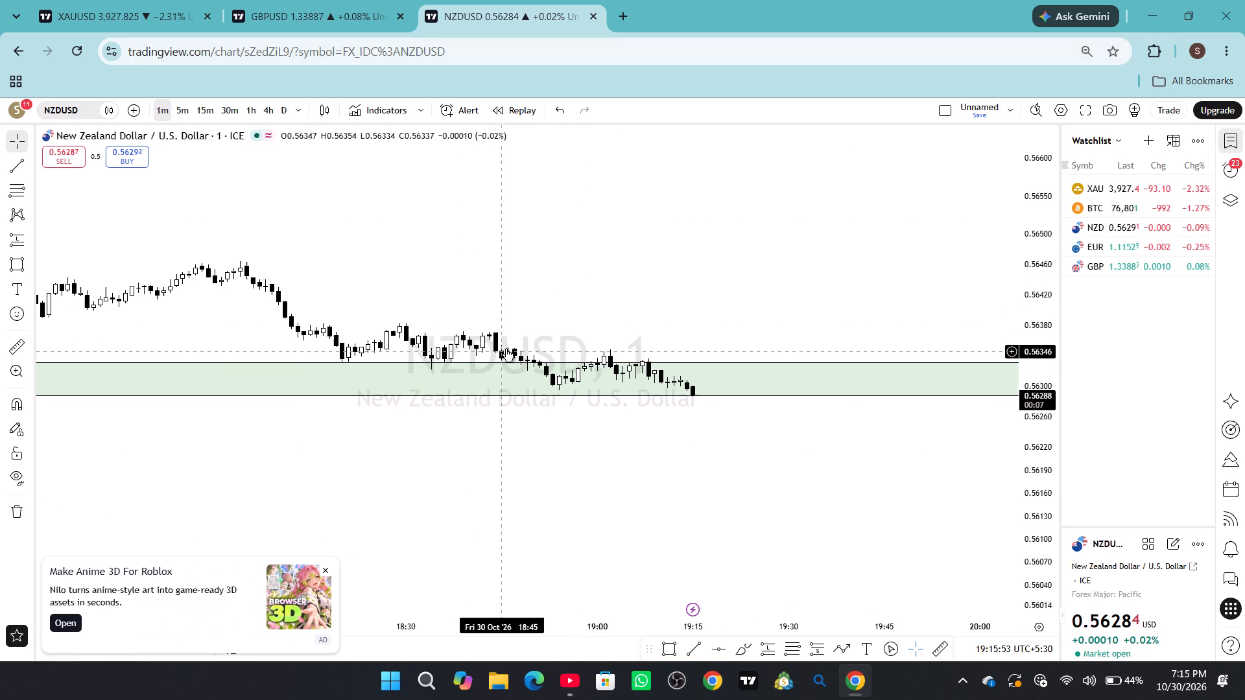
drag(1025, 572, 967, 252)
drag(833, 505, 814, 402)
scroll(749, 406, up, 1)
scroll(747, 406, down, 2)
drag(753, 408, 752, 473)
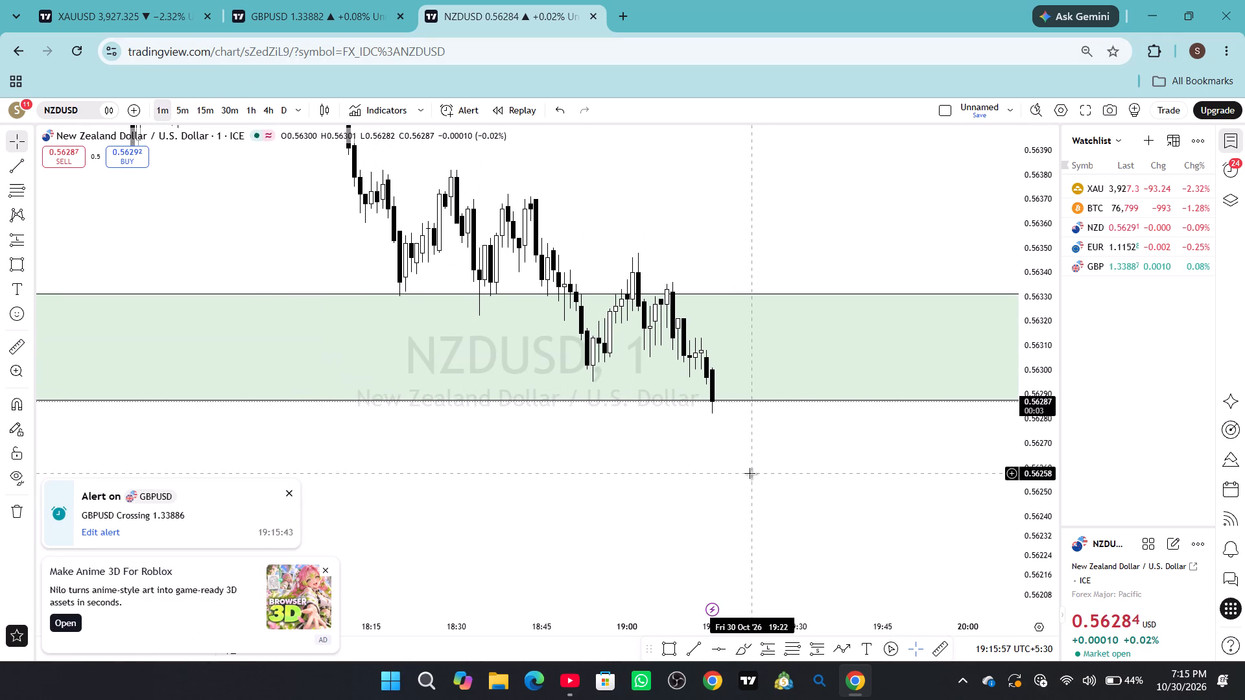
drag(750, 473, 571, 566)
scroll(552, 504, down, 1)
scroll(522, 333, up, 2)
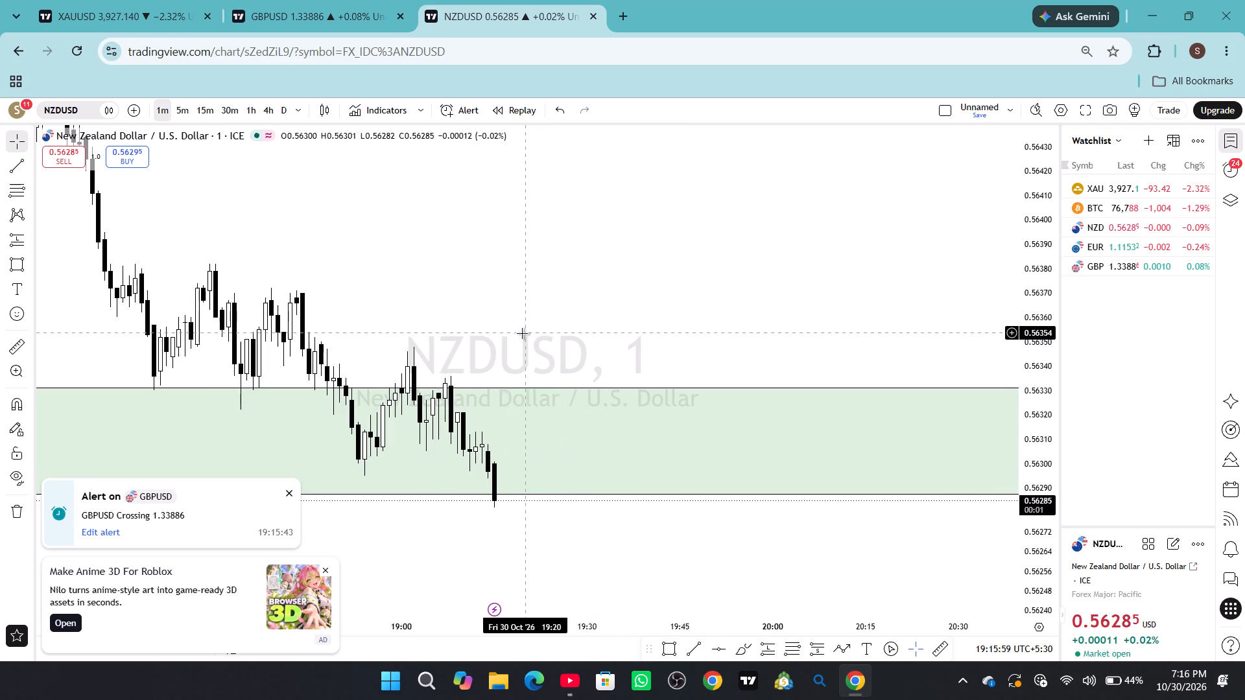
Dismiss the GBPUSD alert notification and the advertisement covering the chart.
click(292, 489)
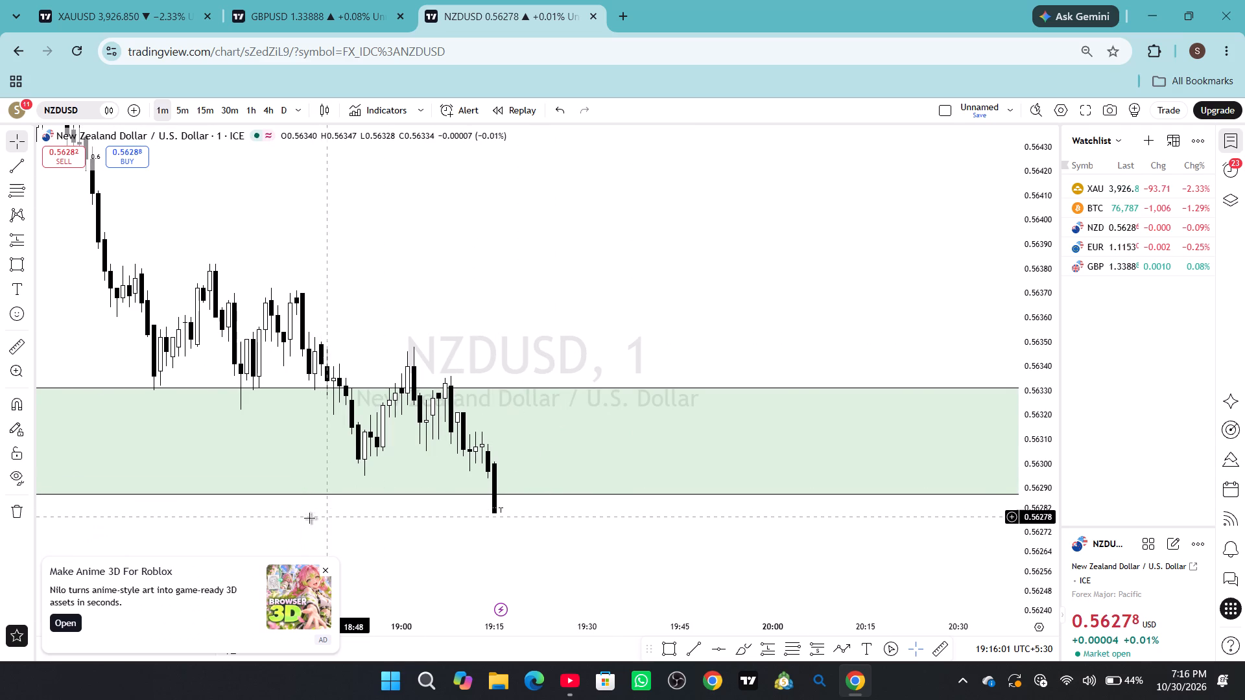
click(322, 565)
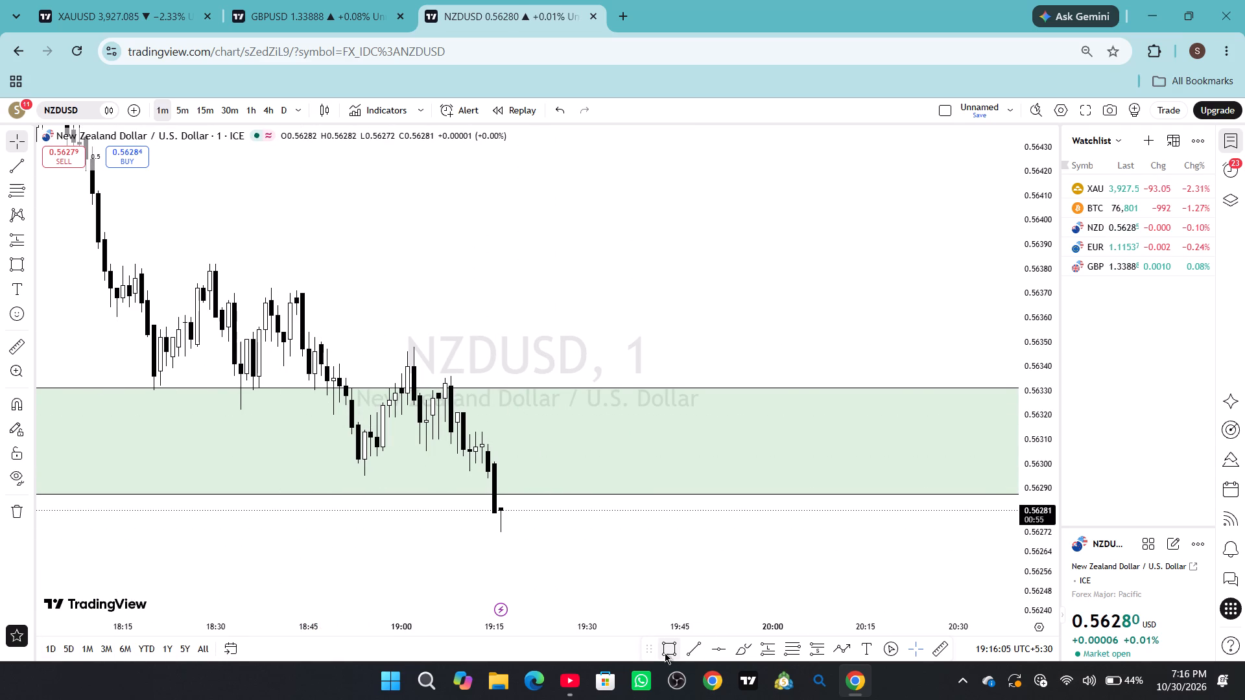
Draw a horizontal trend line on the 1-minute NZDUSD chart at about 0.56348, from the 19:01 swing high to about 19:49.
drag(642, 647, 586, 570)
click(638, 572)
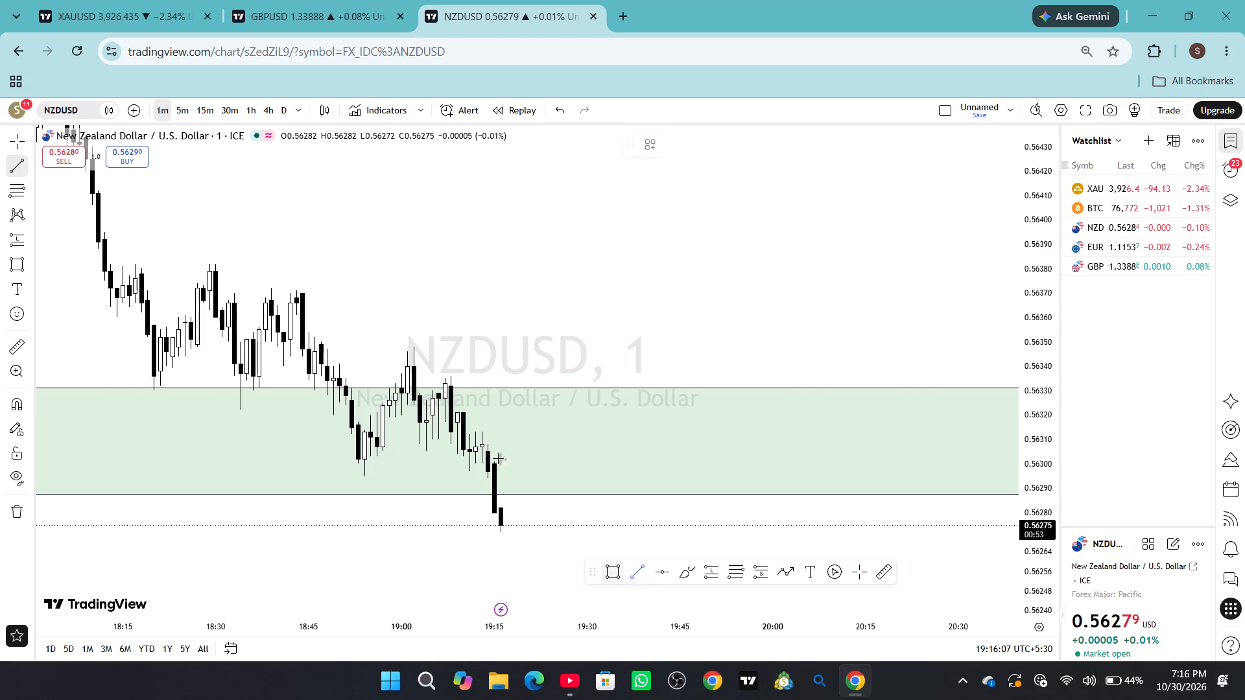
shift+click(405, 347)
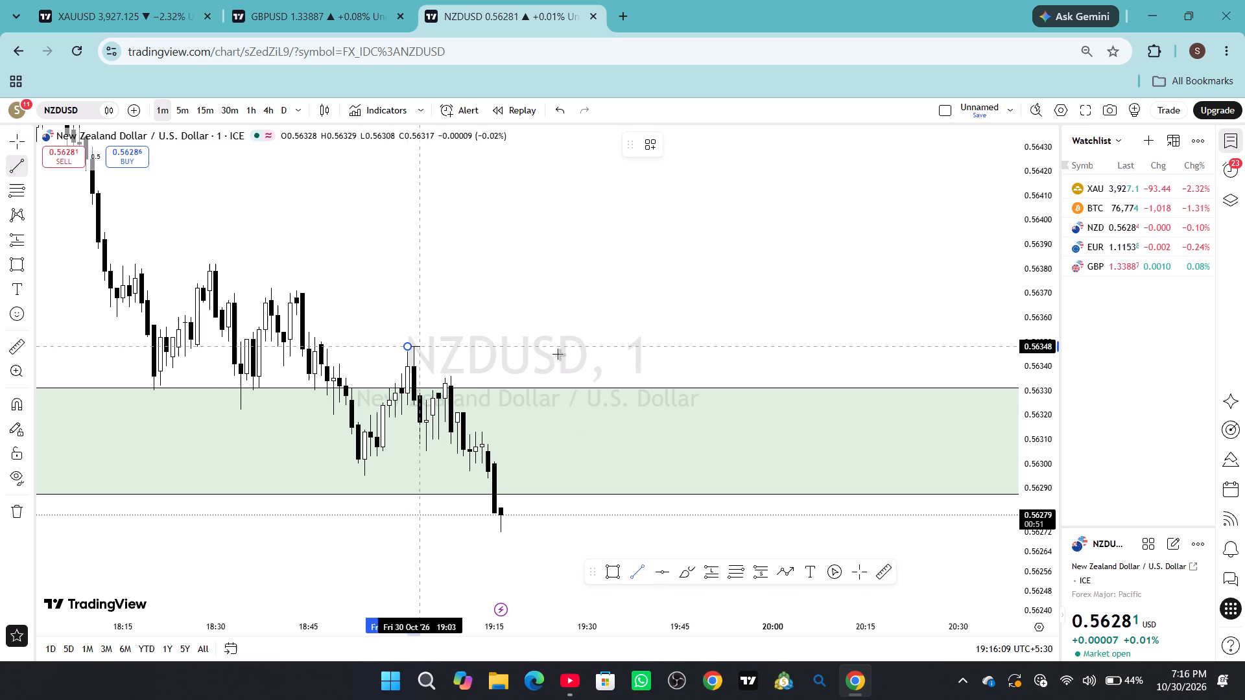
shift+click(702, 364)
click(569, 260)
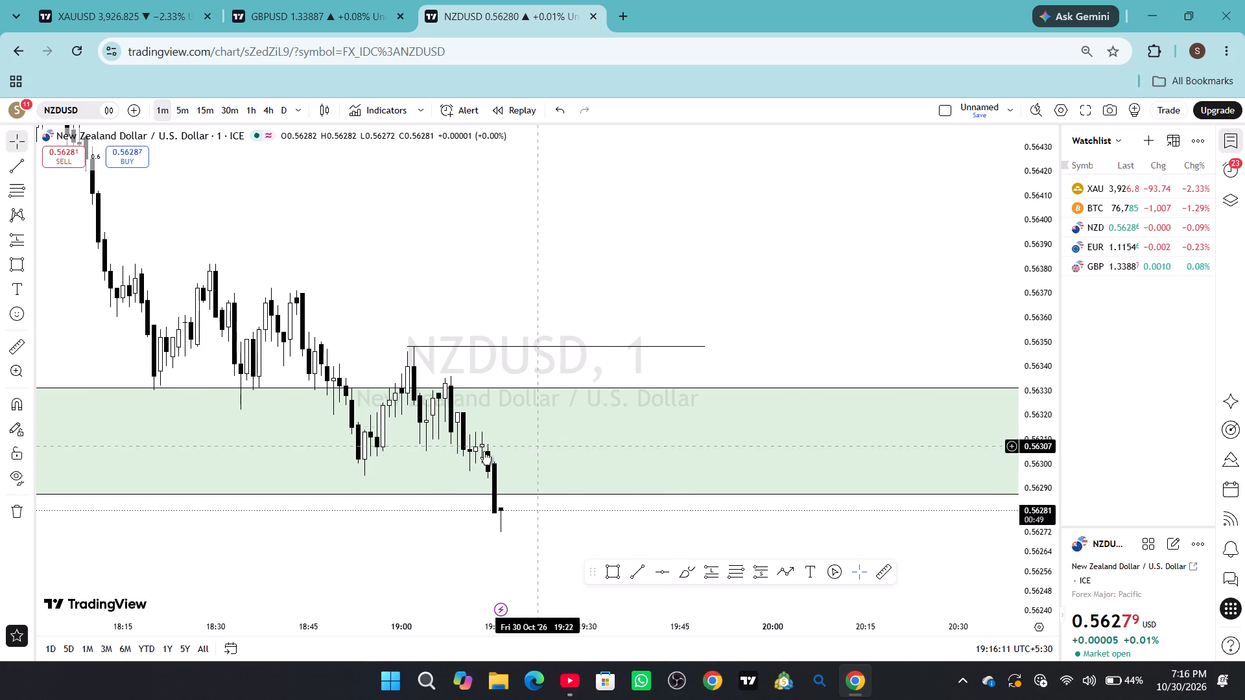
On the 1-minute GBPUSD chart, draw a horizontal trend line at the swing high, about 1.33976, from 18:59 to about 20:01.
click(310, 6)
drag(716, 345, 728, 333)
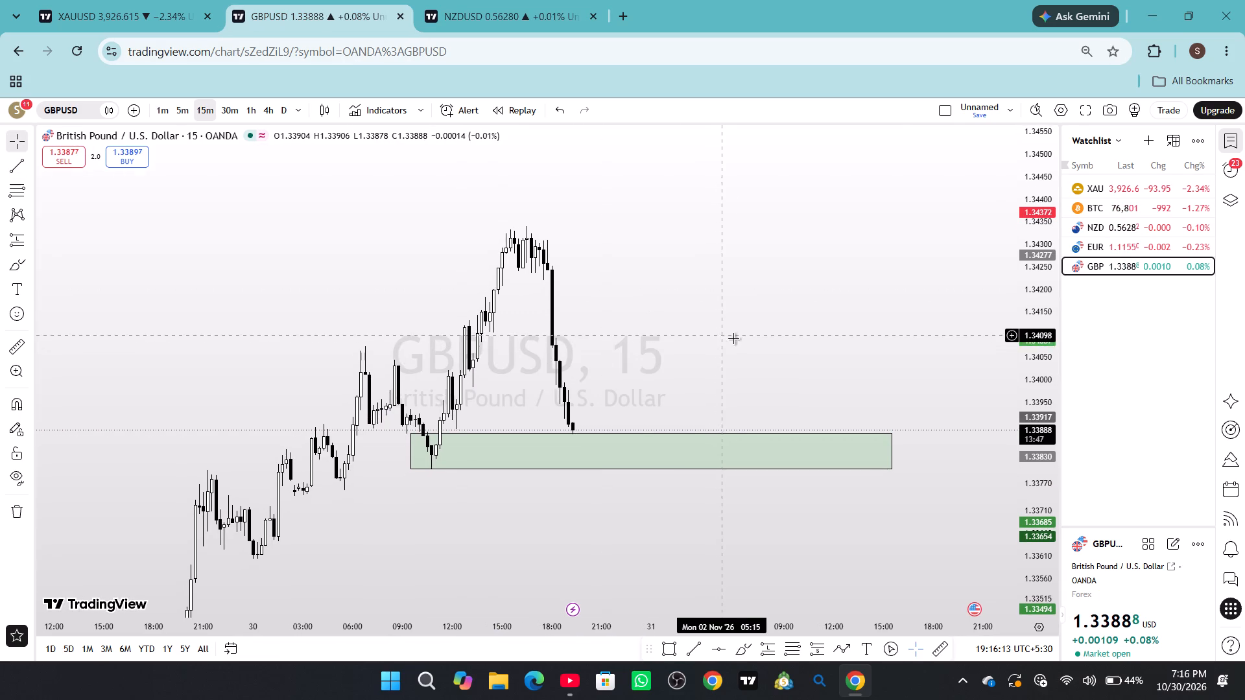
click(163, 110)
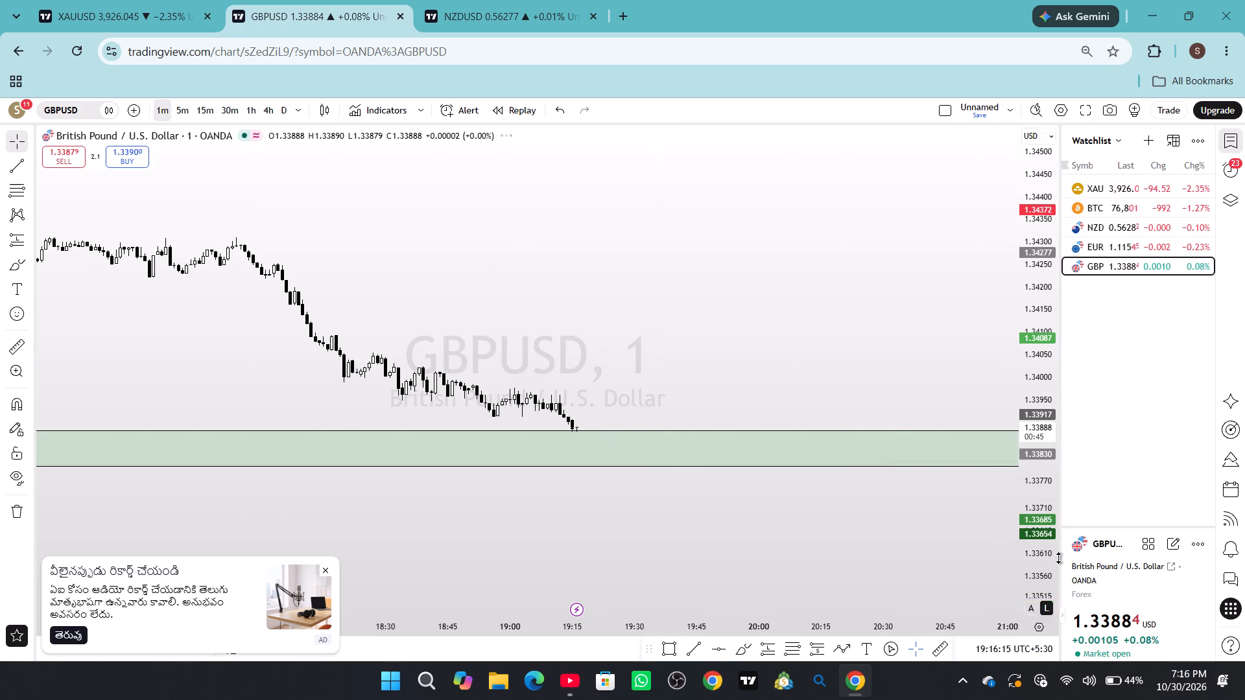
drag(1050, 570, 937, 177)
drag(821, 371, 840, 207)
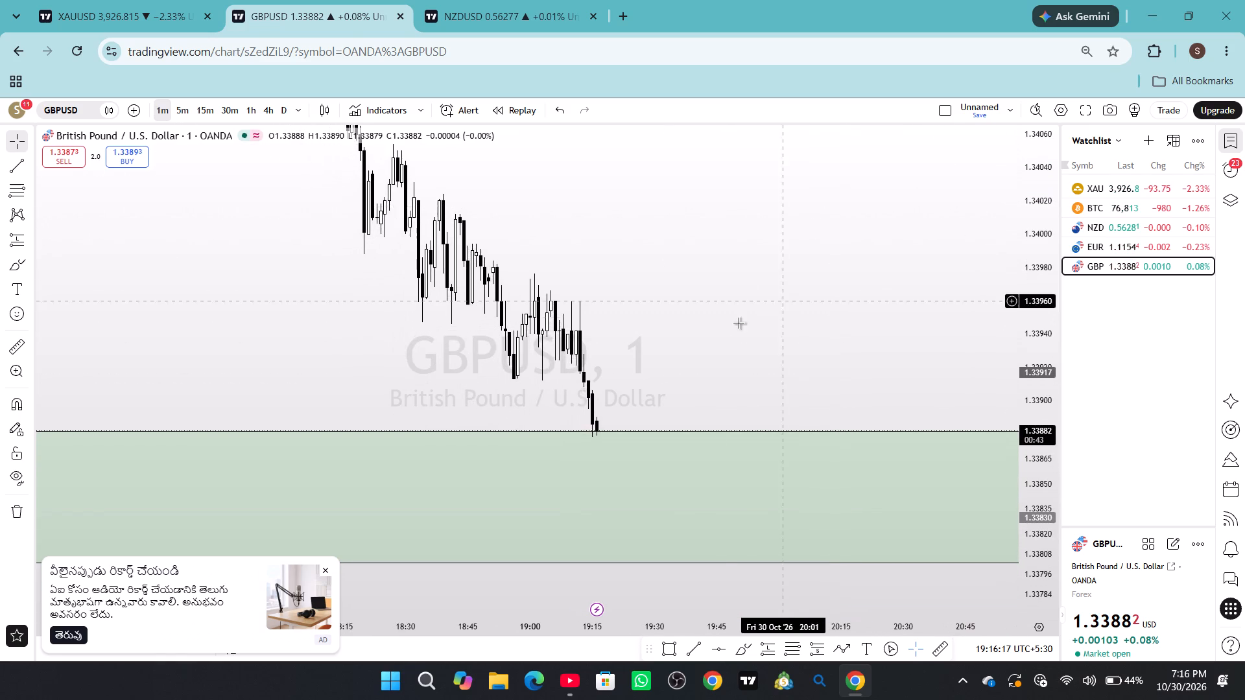
scroll(720, 324, up, 2)
click(321, 568)
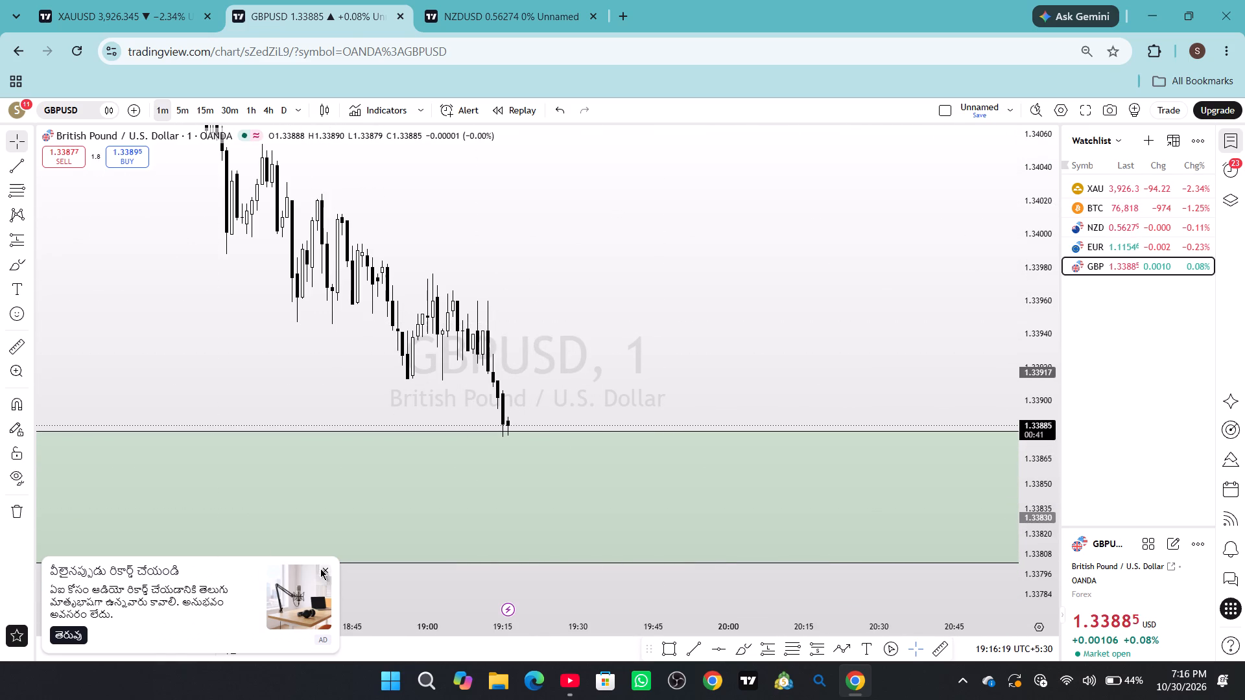
drag(651, 651, 626, 598)
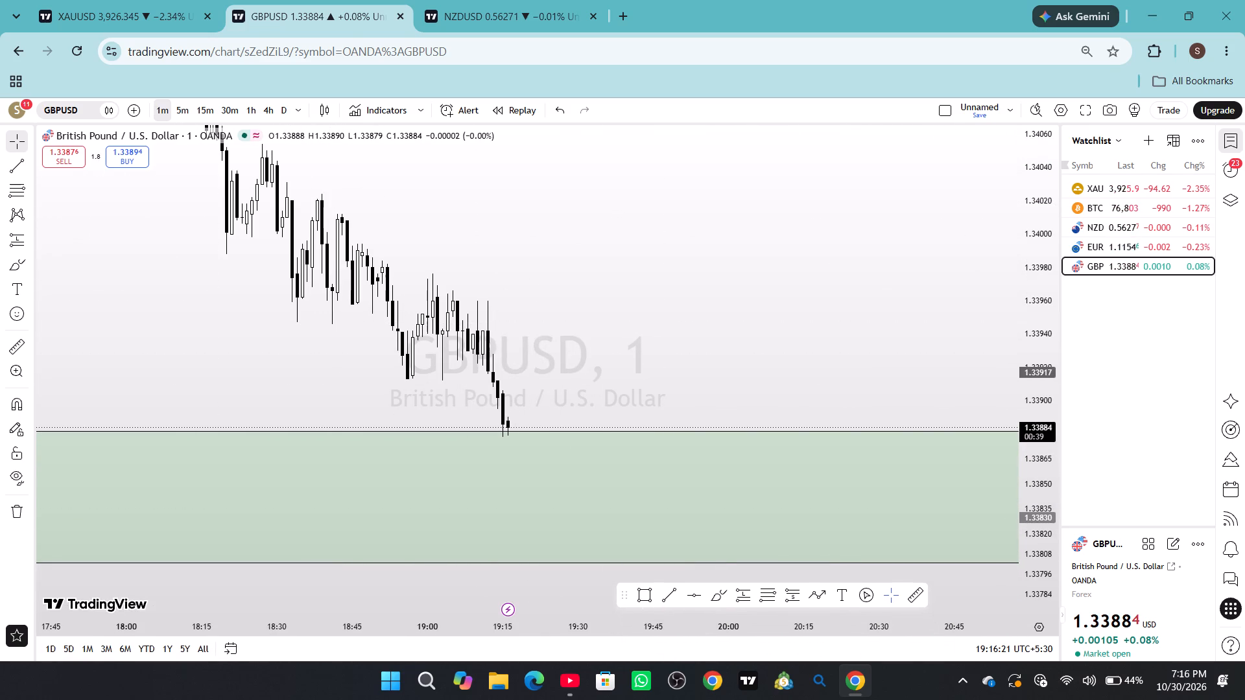
click(659, 596)
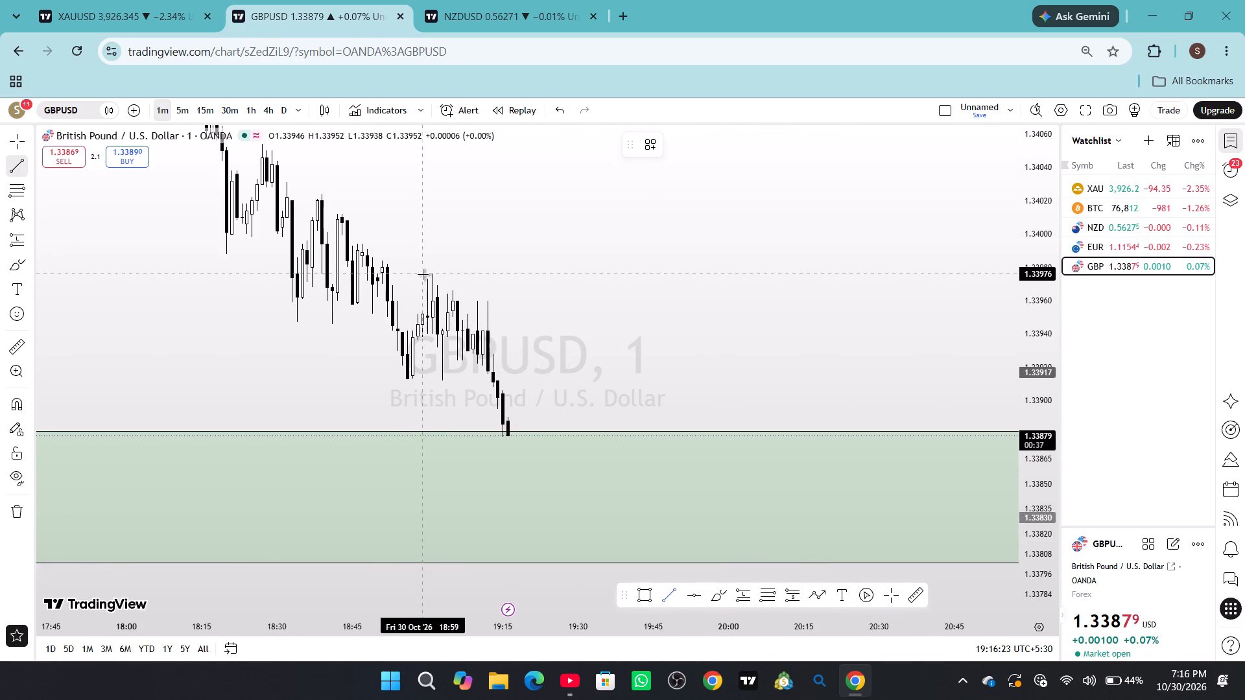
shift+click(423, 274)
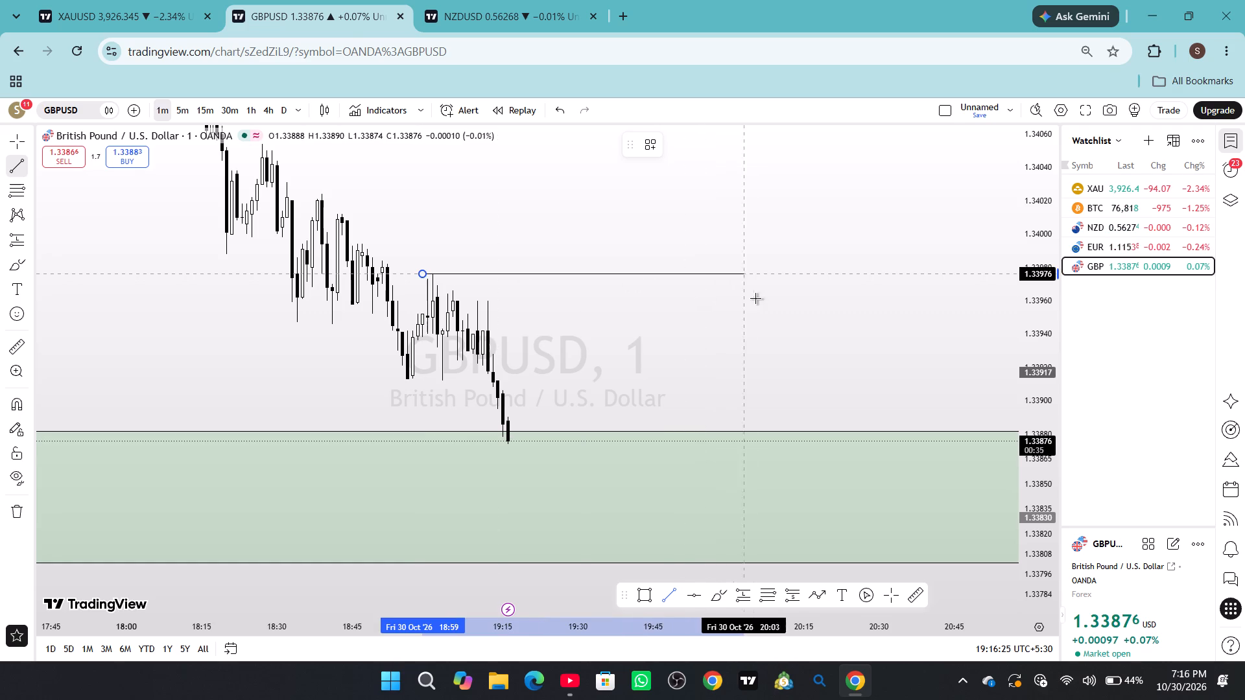
shift+click(733, 302)
click(732, 342)
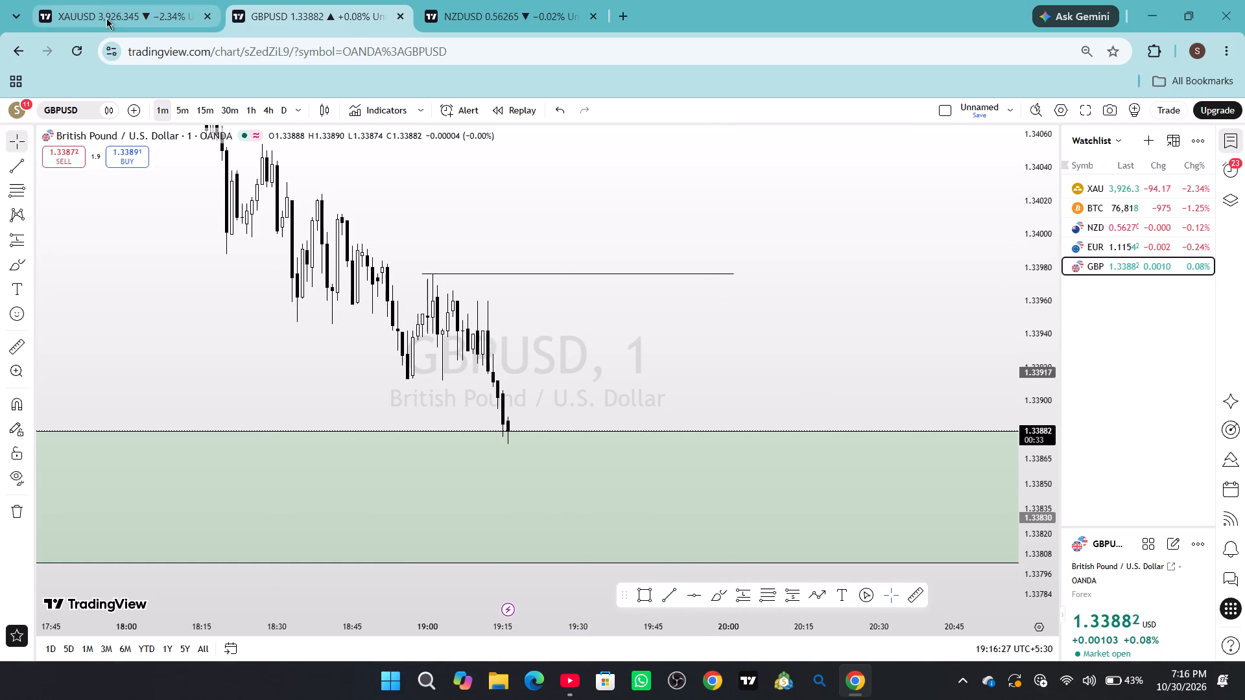
Go to the XAUUSD chart and restore its closed connection.
click(121, 17)
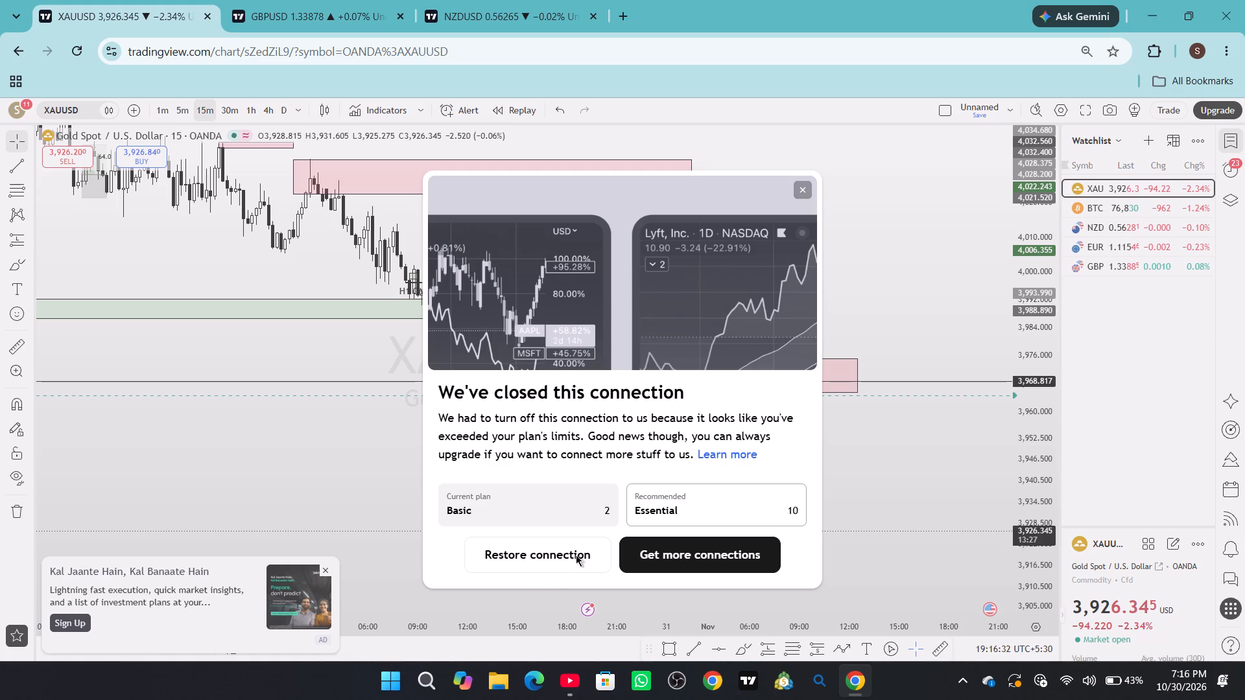
click(549, 565)
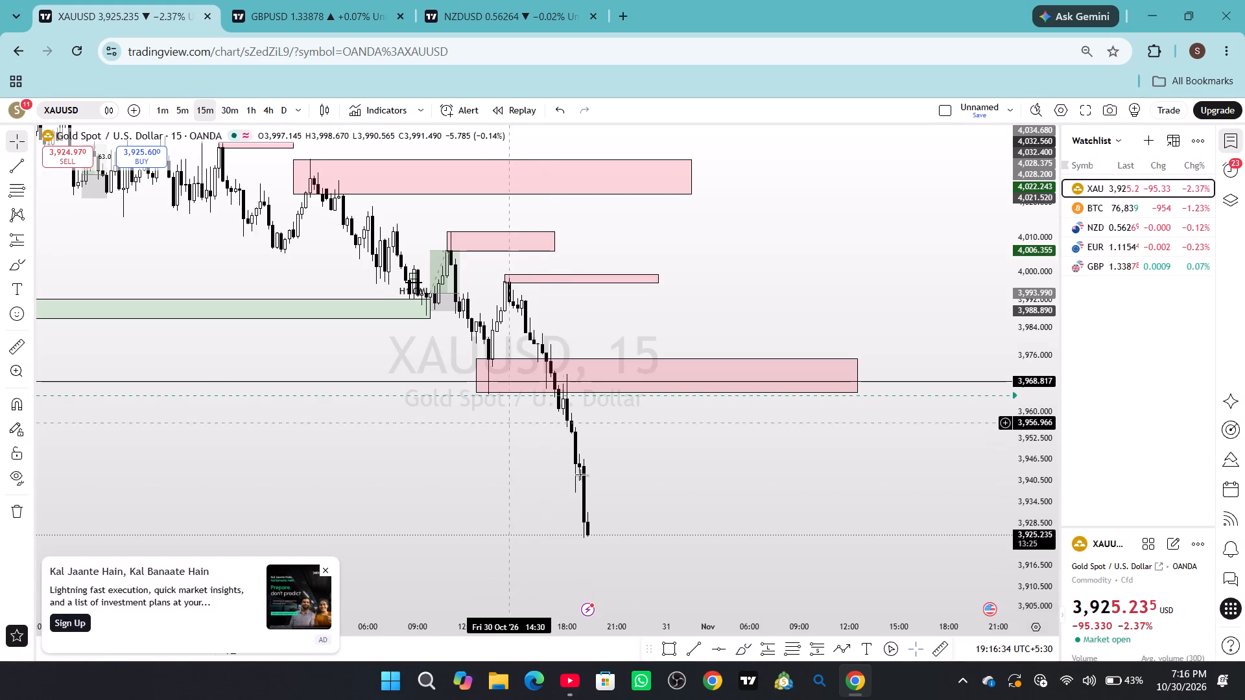
Examine the recent XAUUSD decline on the 15-minute chart and in closer detail on the 1-minute chart.
drag(647, 513, 737, 463)
scroll(706, 467, up, 2)
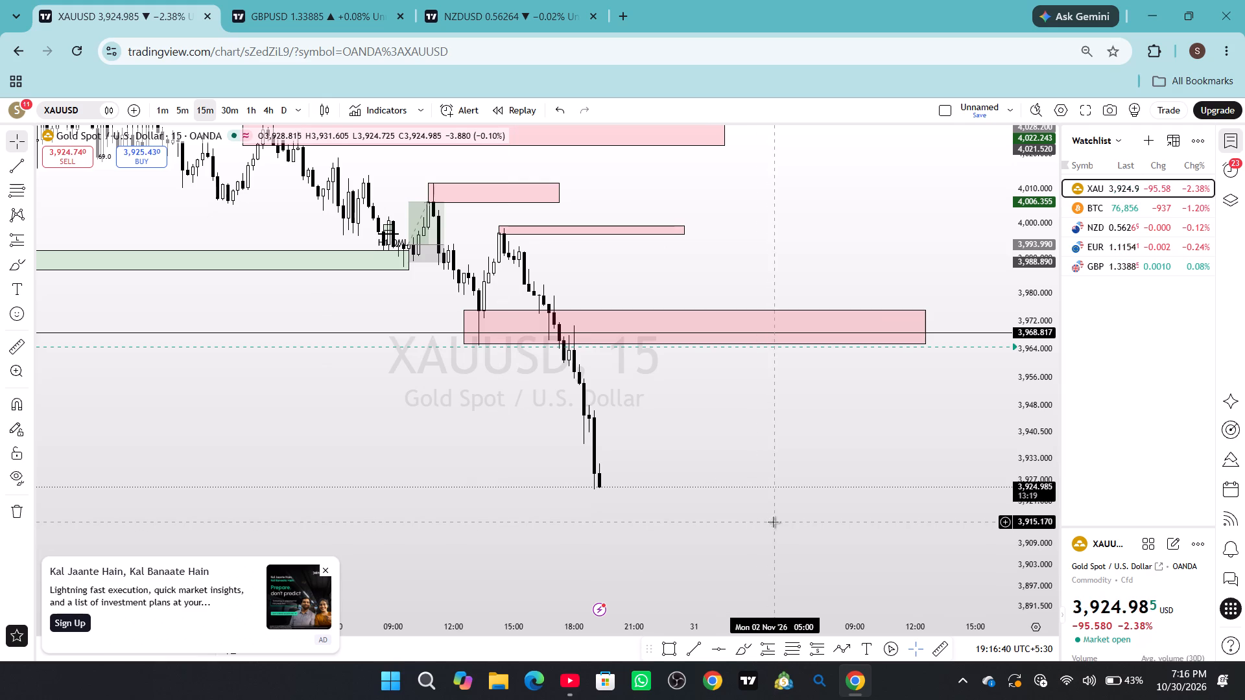
click(250, 108)
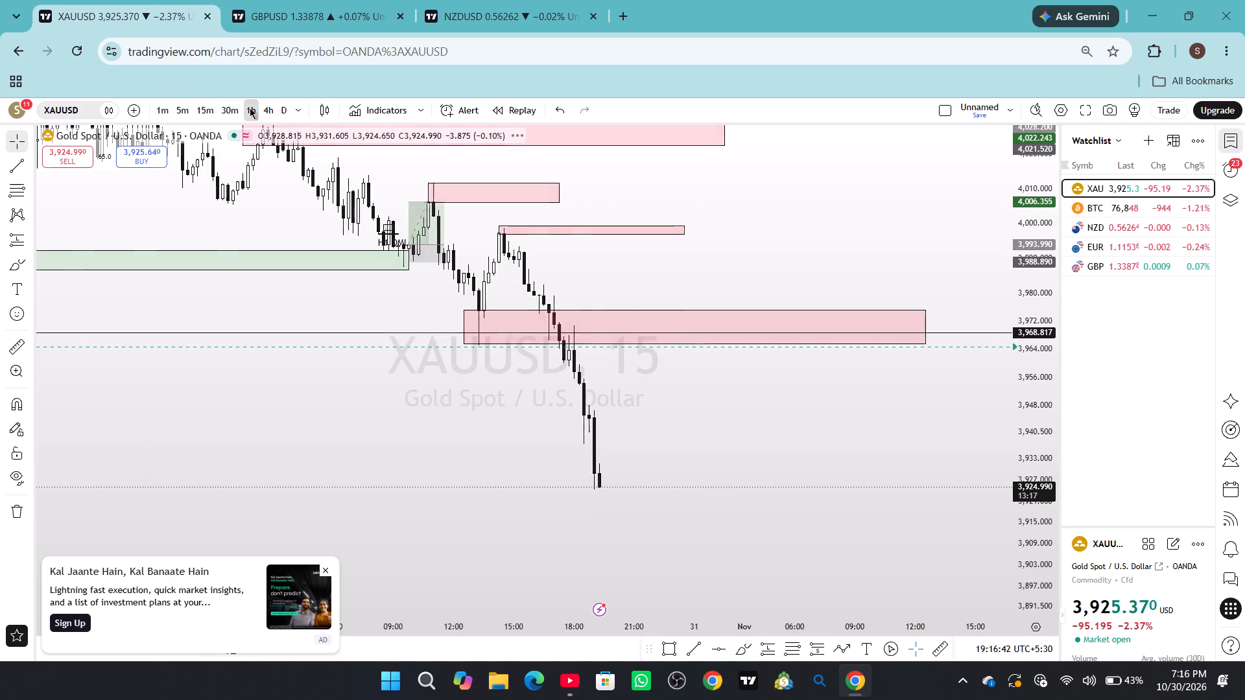
click(169, 108)
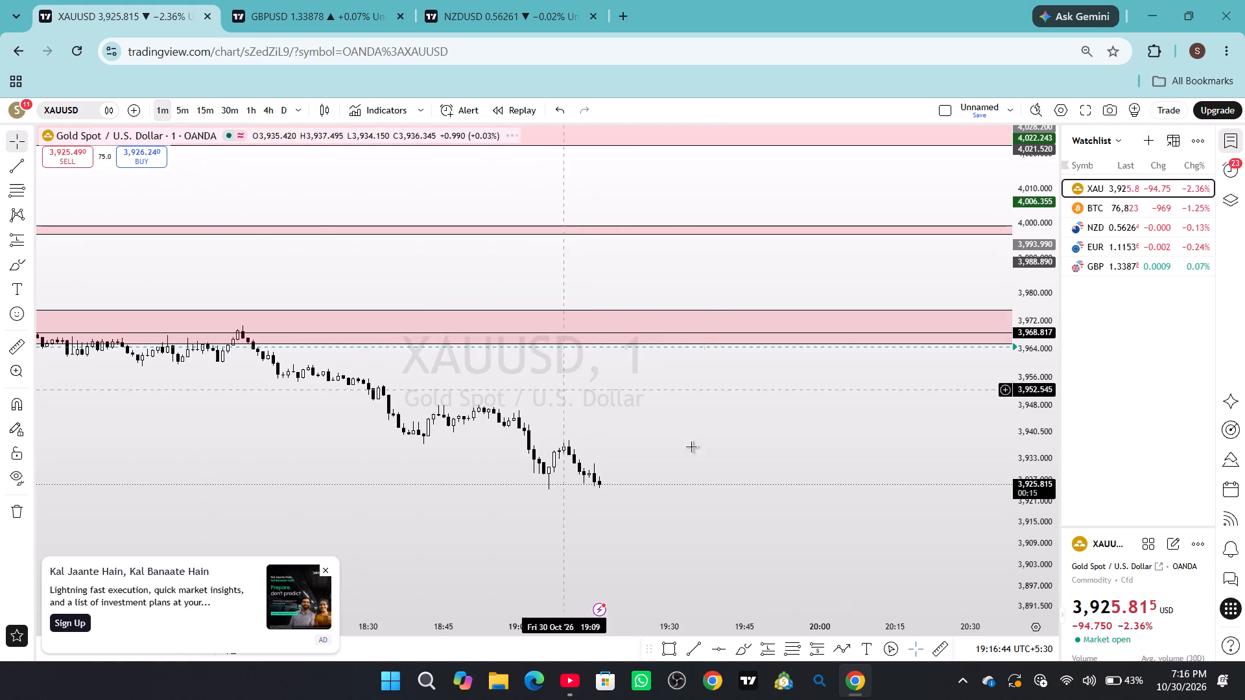
drag(721, 509, 768, 391)
drag(1023, 530, 1014, 266)
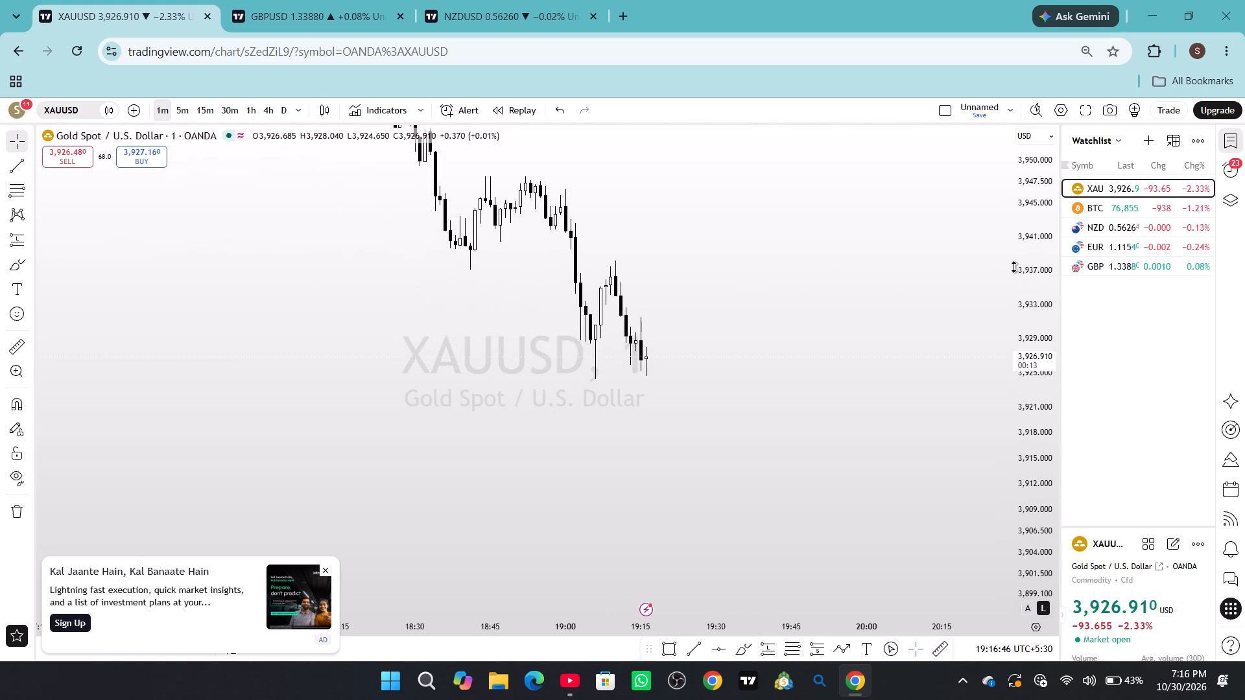
drag(1014, 266, 1013, 266)
drag(838, 347, 836, 358)
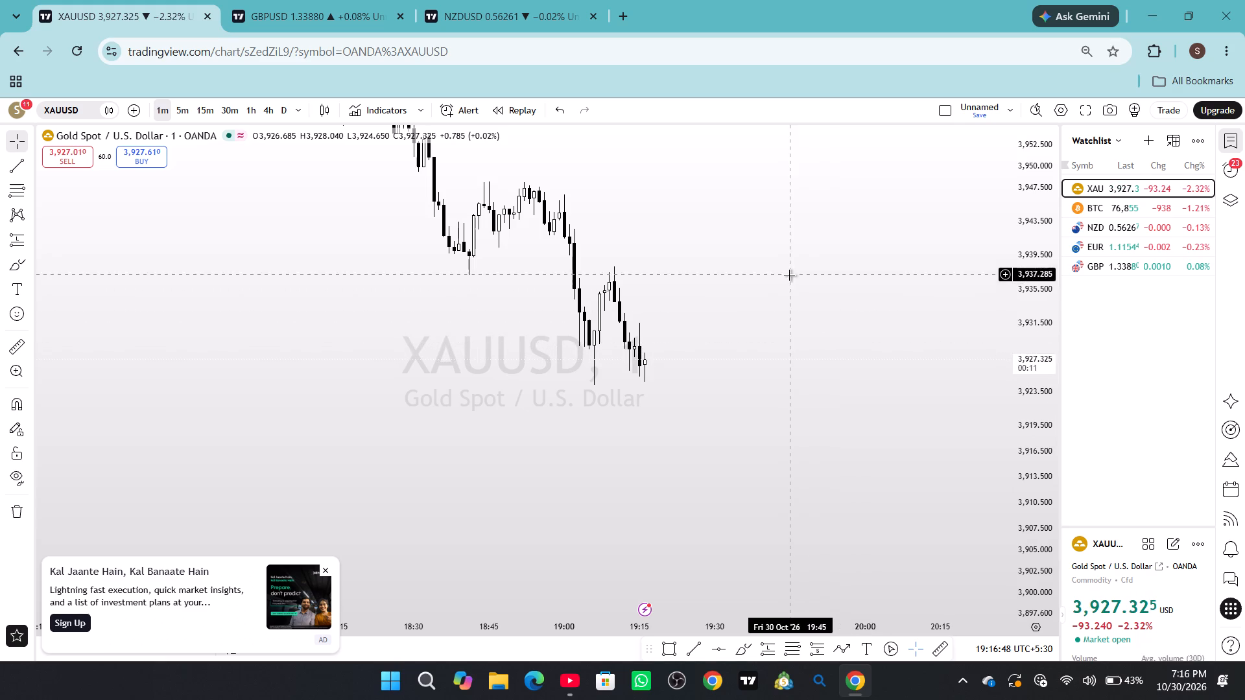
drag(789, 275, 770, 364)
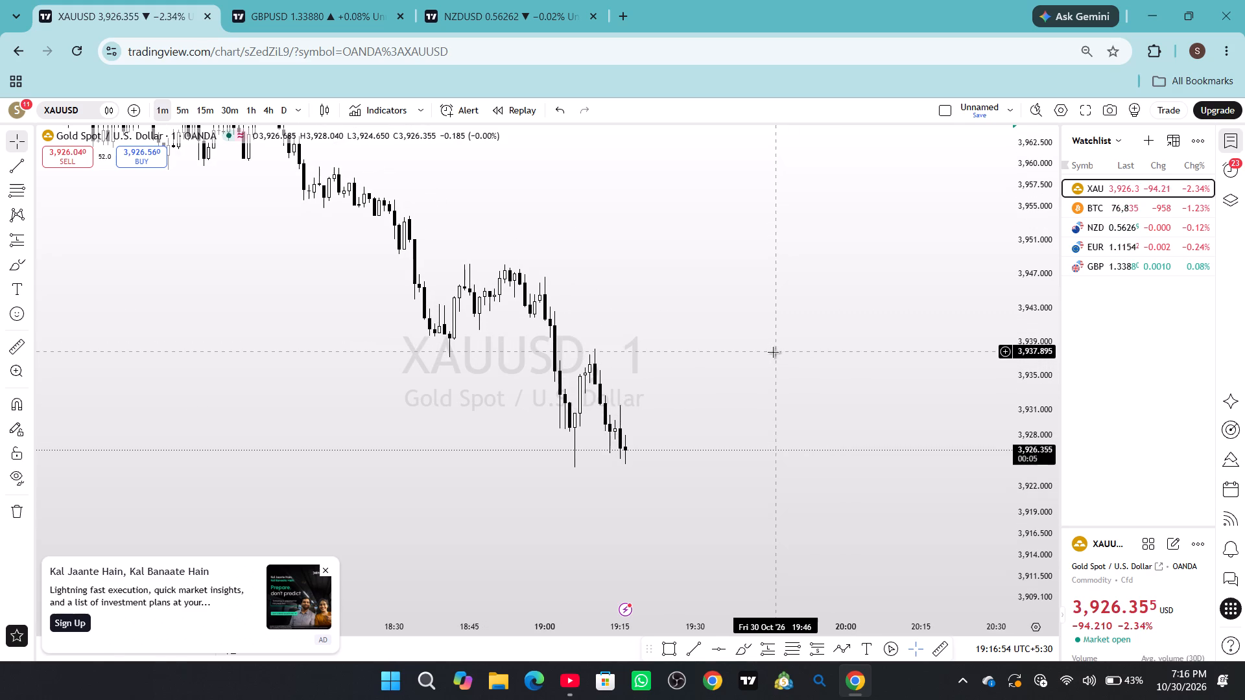
scroll(778, 339, down, 5)
scroll(778, 339, up, 2)
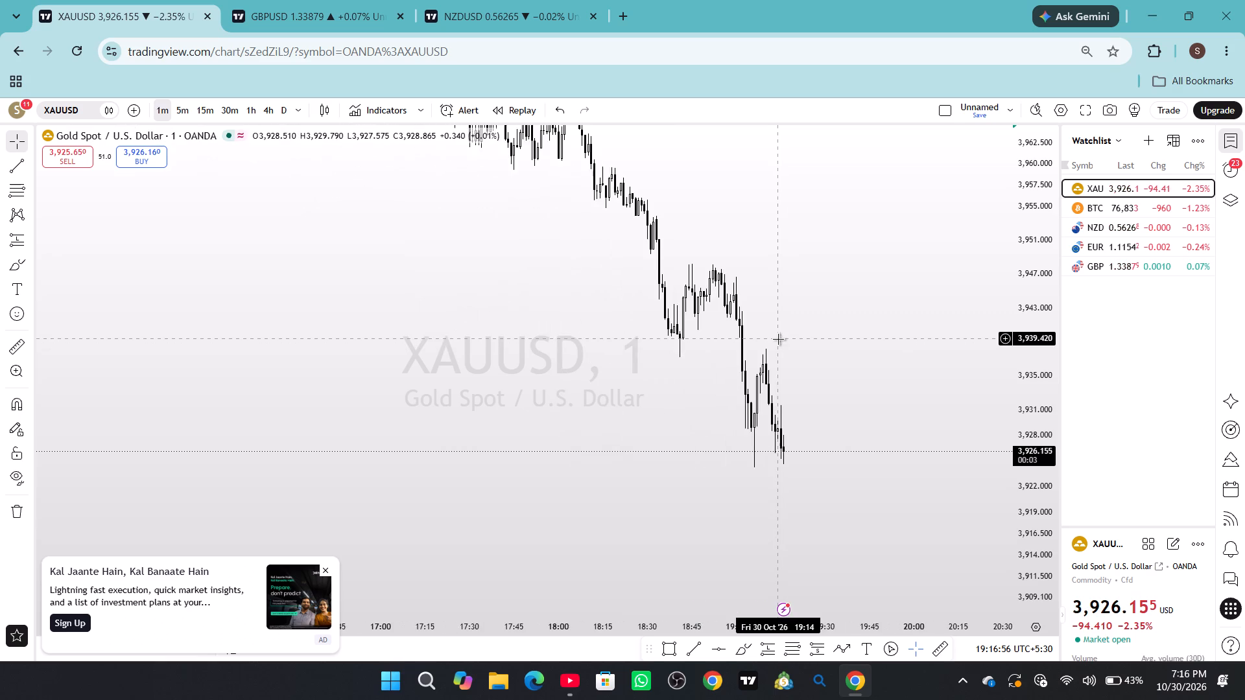
scroll(778, 339, up, 2)
Examine XAUUSD on the 1-hour and daily charts, comparing current price with the marked zones and earlier lows.
click(242, 110)
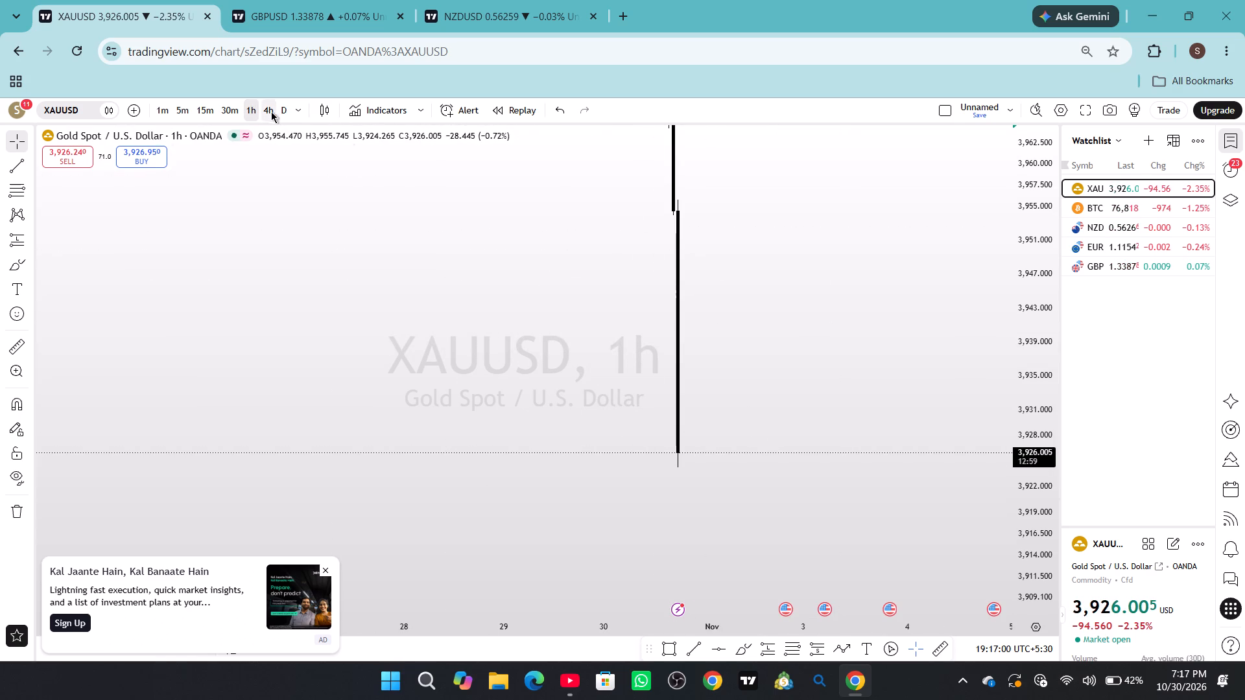
drag(1043, 176, 1028, 568)
scroll(305, 403, down, 8)
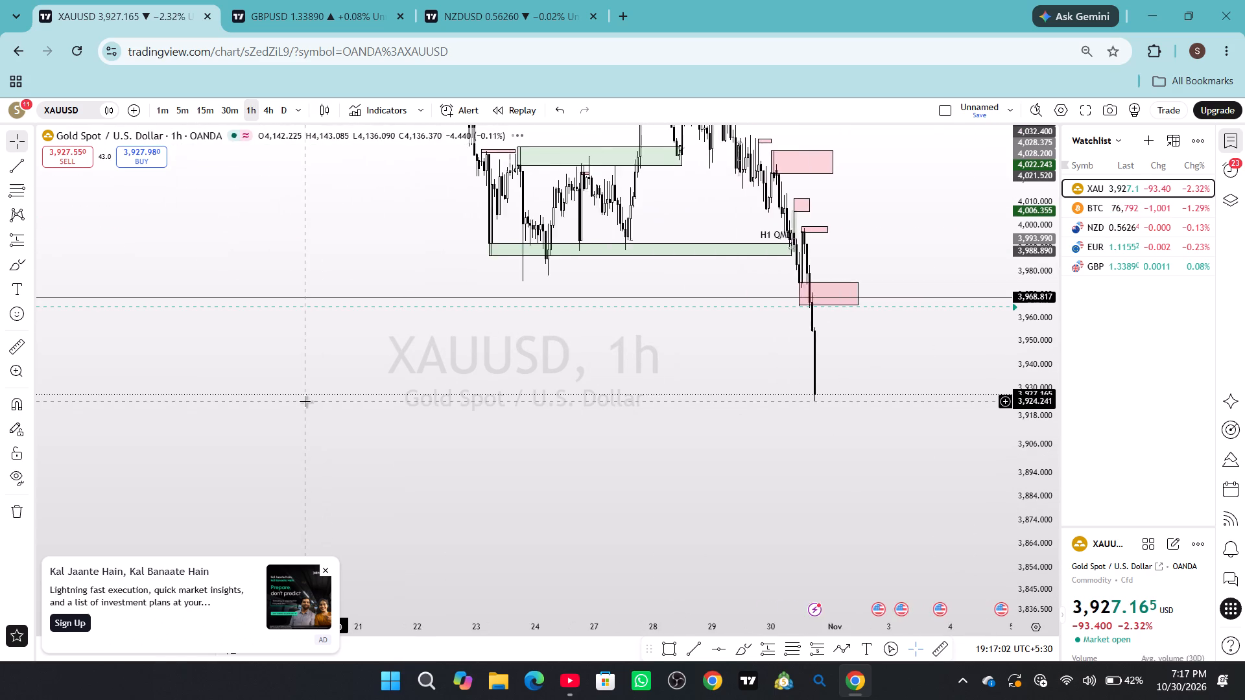
scroll(305, 401, down, 8)
scroll(456, 397, up, 5)
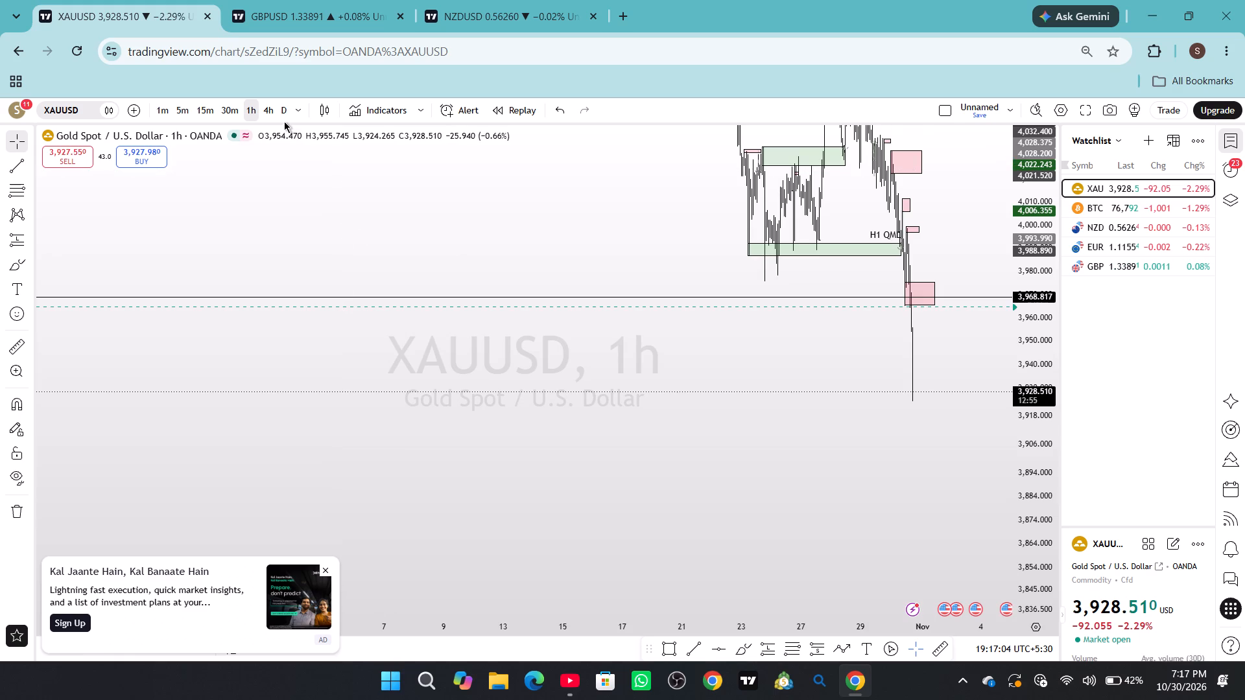
click(282, 111)
scroll(643, 476, up, 5)
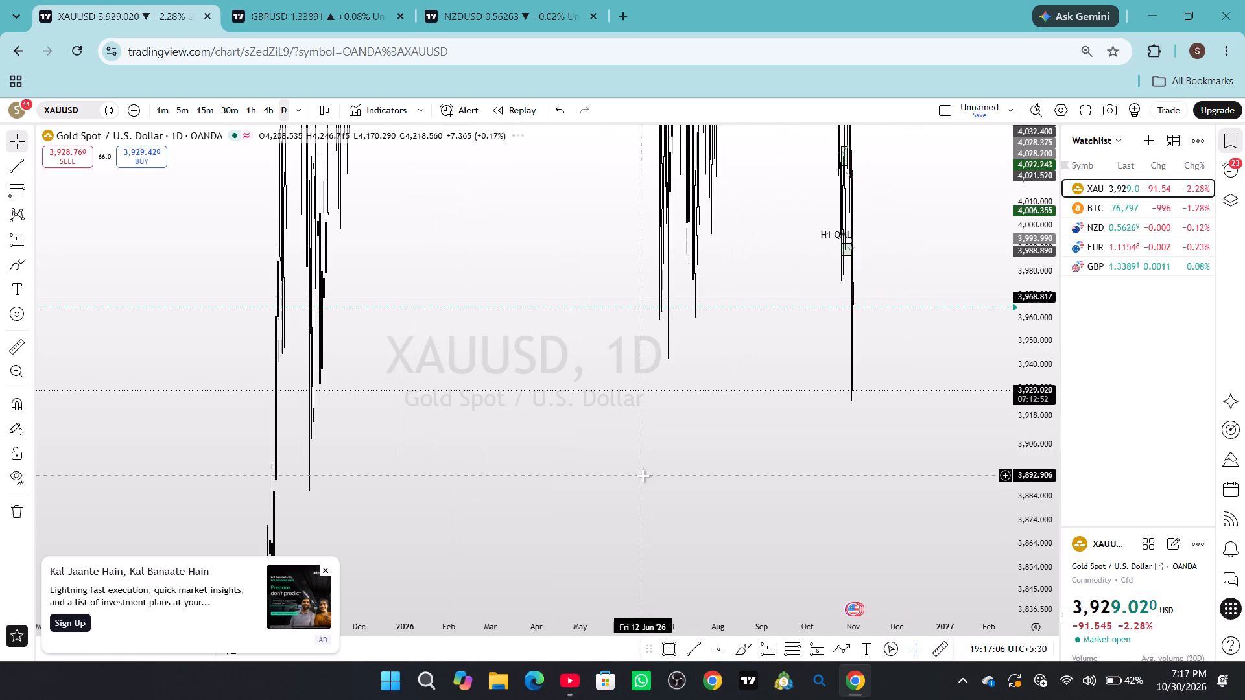
scroll(641, 476, up, 2)
scroll(590, 461, up, 2)
drag(455, 439, 746, 422)
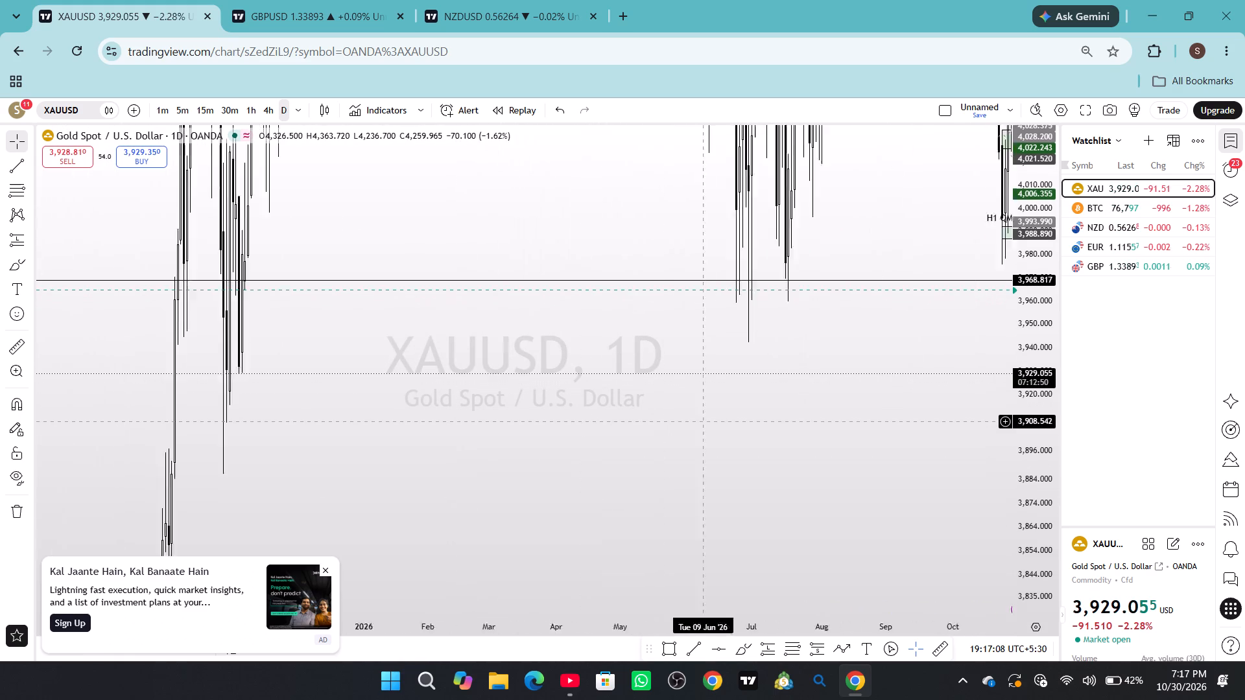
drag(746, 422, 728, 443)
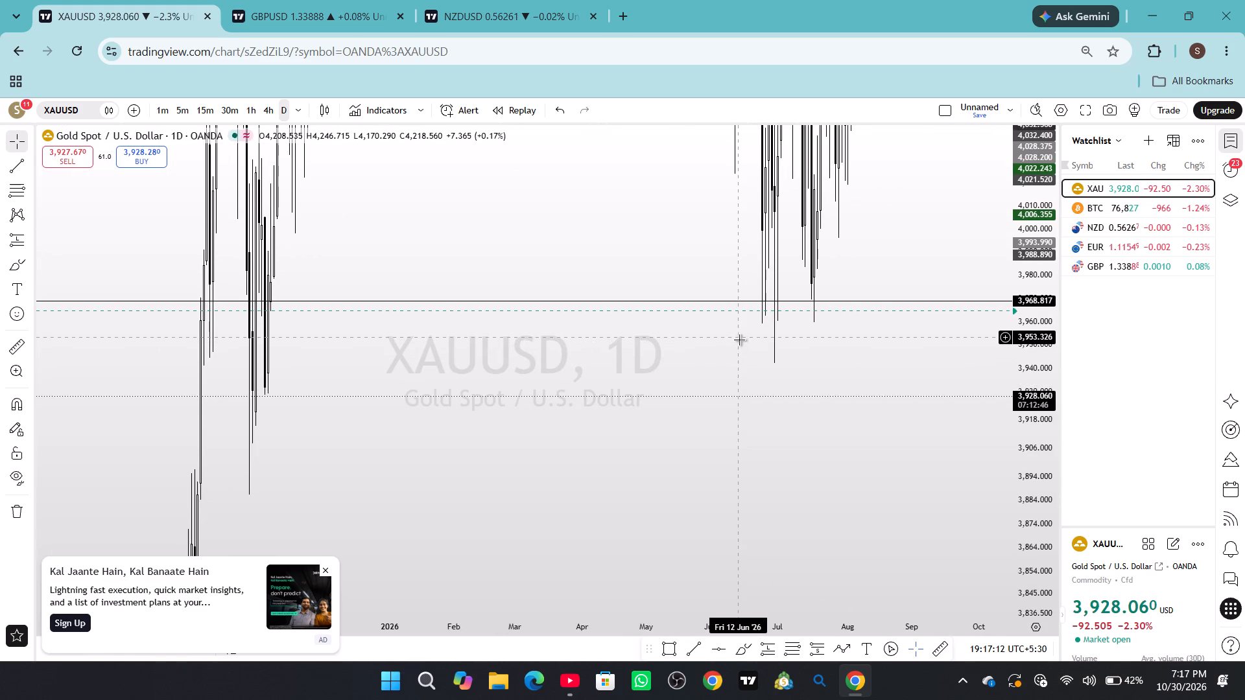
drag(753, 432, 531, 371)
scroll(756, 413, up, 6)
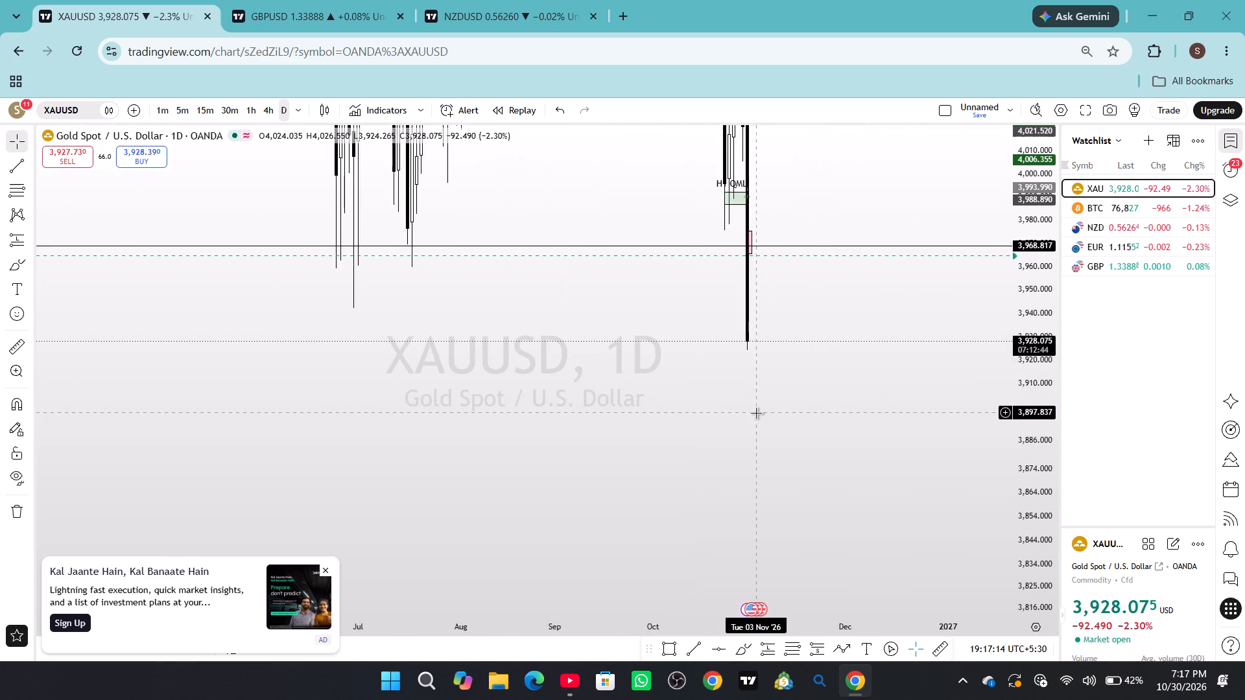
scroll(756, 413, up, 2)
Examine the latest XAUUSD swings on the 1-minute chart with the price scale enlarged.
click(162, 110)
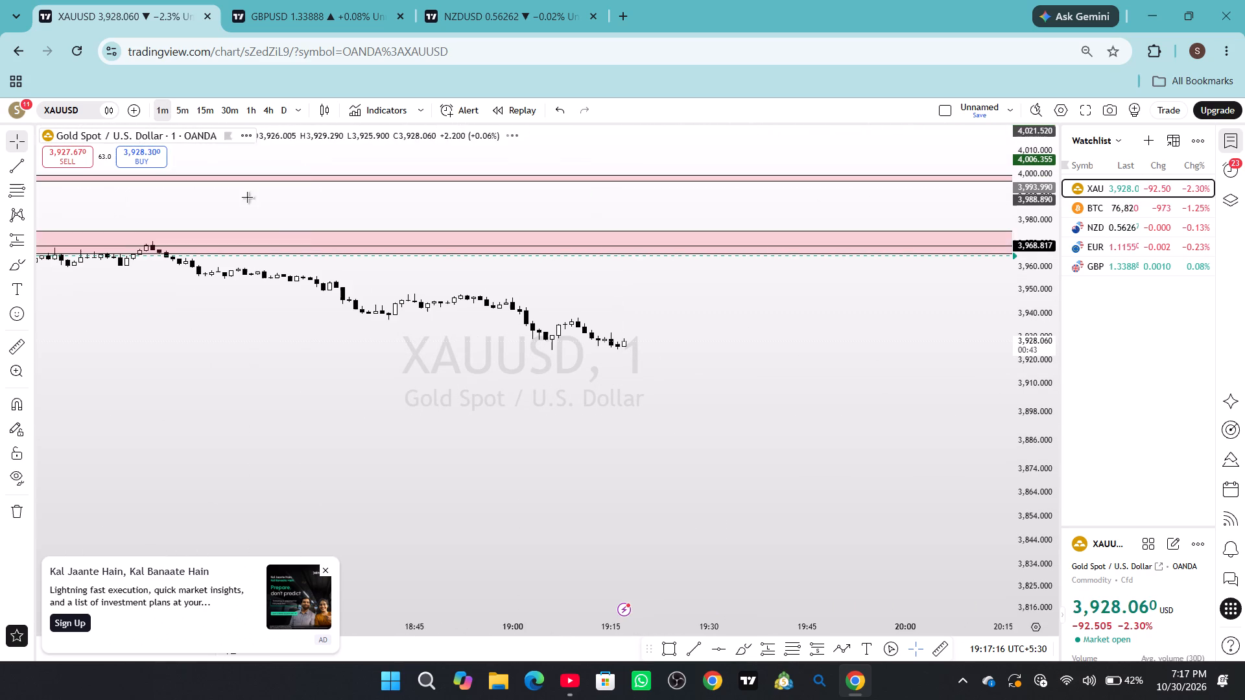
scroll(560, 383, down, 5)
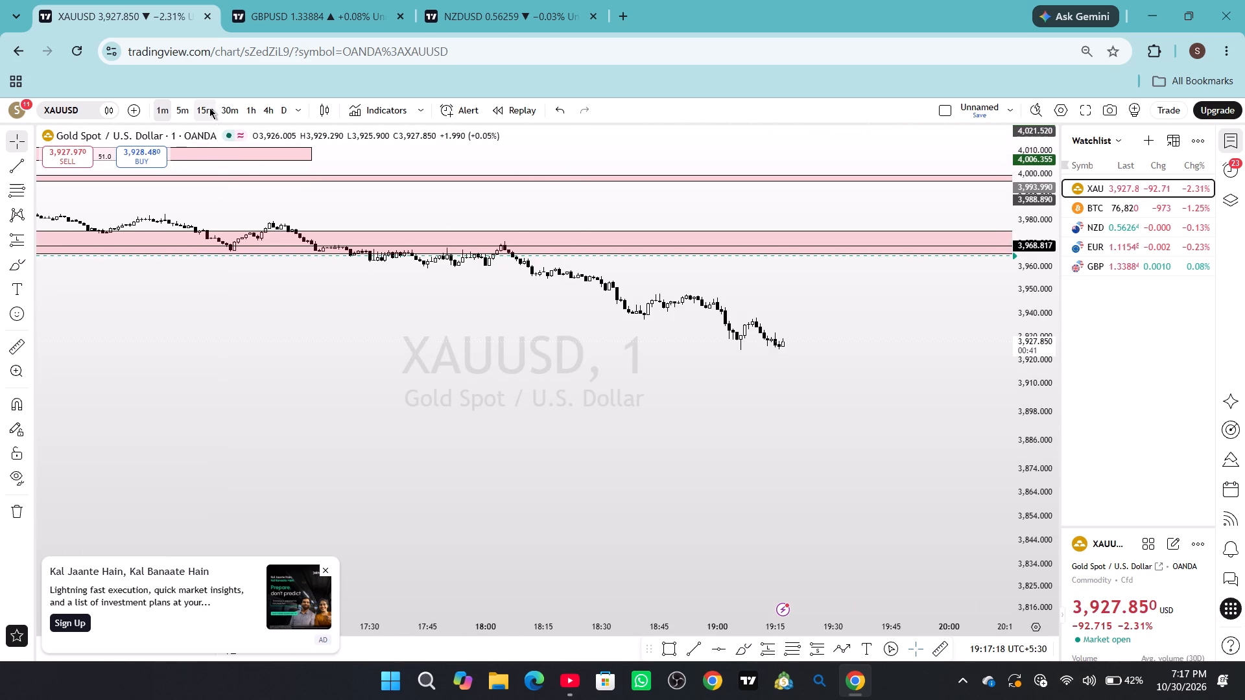
drag(1033, 549, 1014, 244)
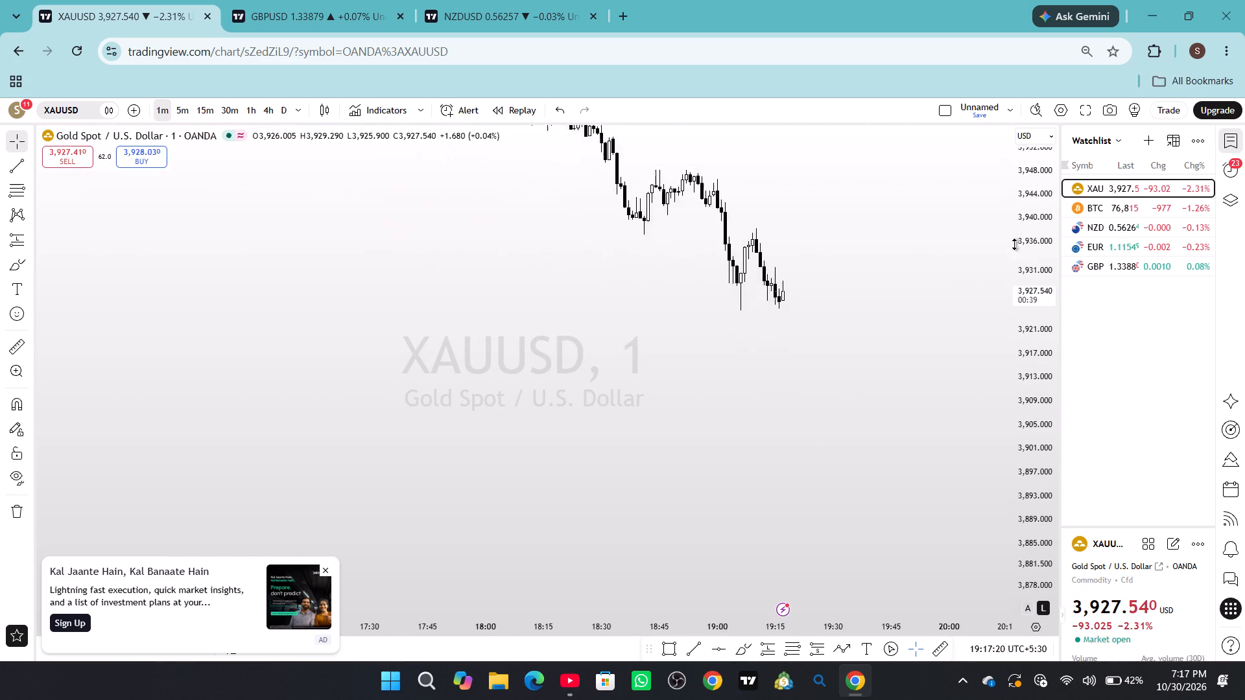
drag(1014, 244, 1014, 227)
drag(956, 271, 845, 418)
scroll(839, 414, up, 1)
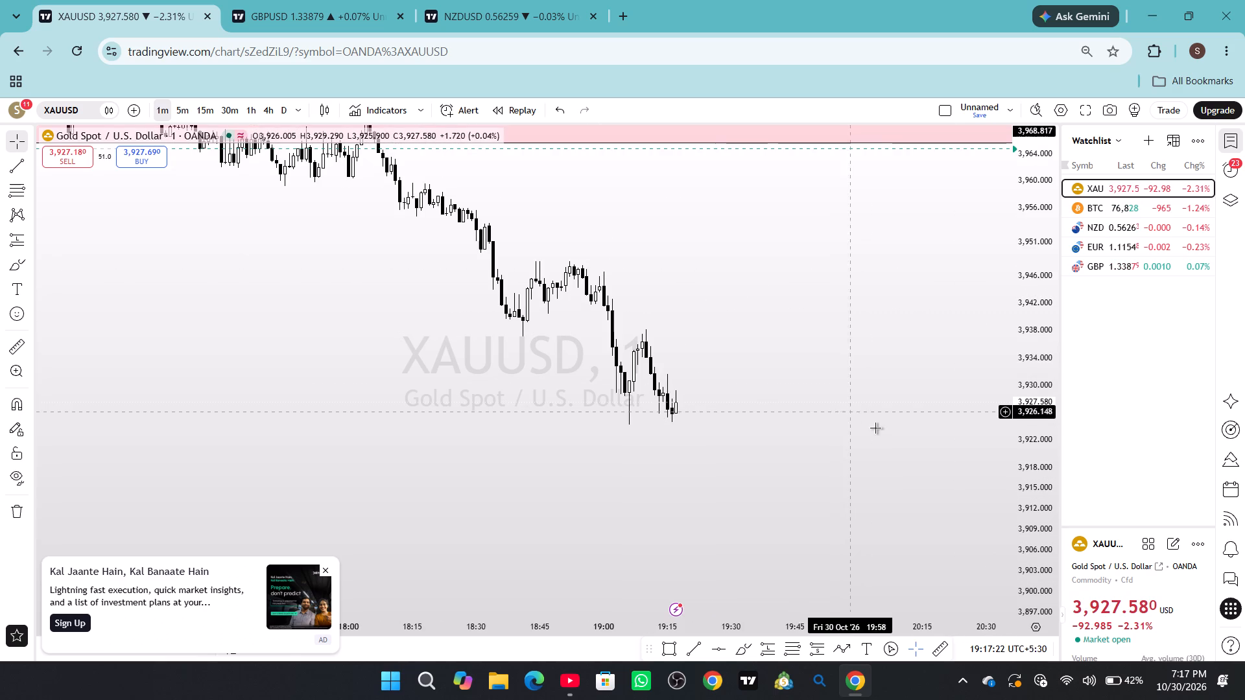
drag(876, 430, 829, 410)
drag(1034, 434, 993, 300)
drag(852, 316, 822, 331)
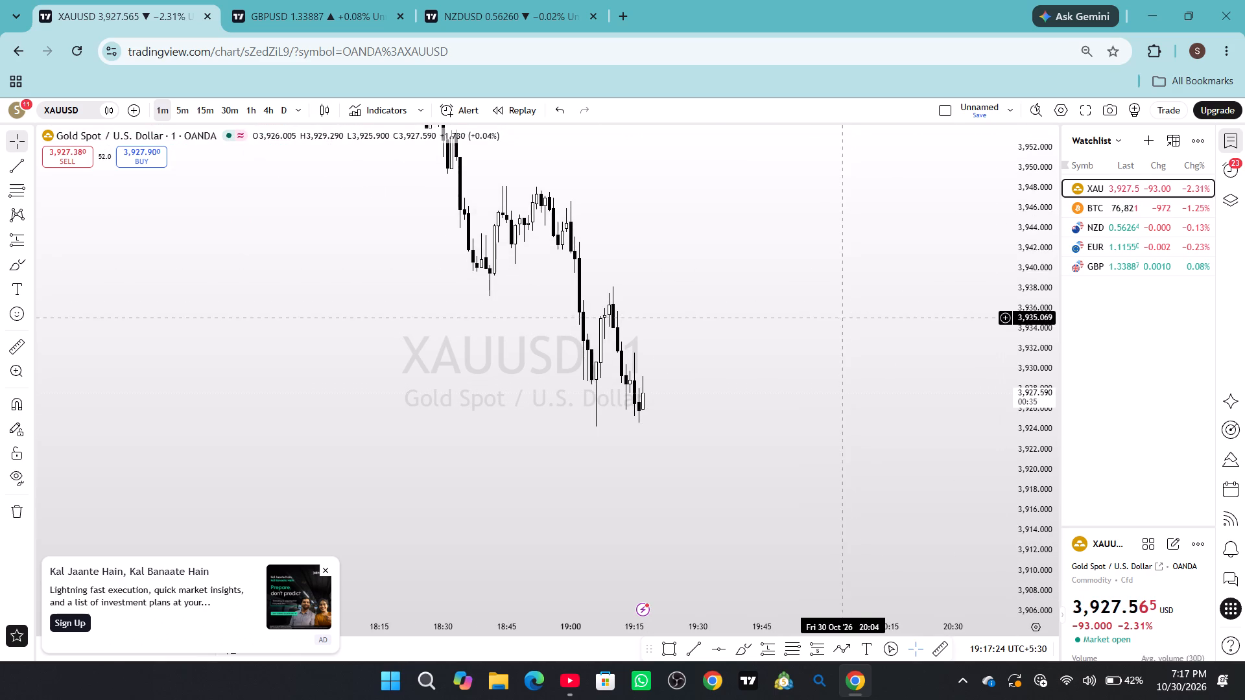
drag(822, 331, 816, 333)
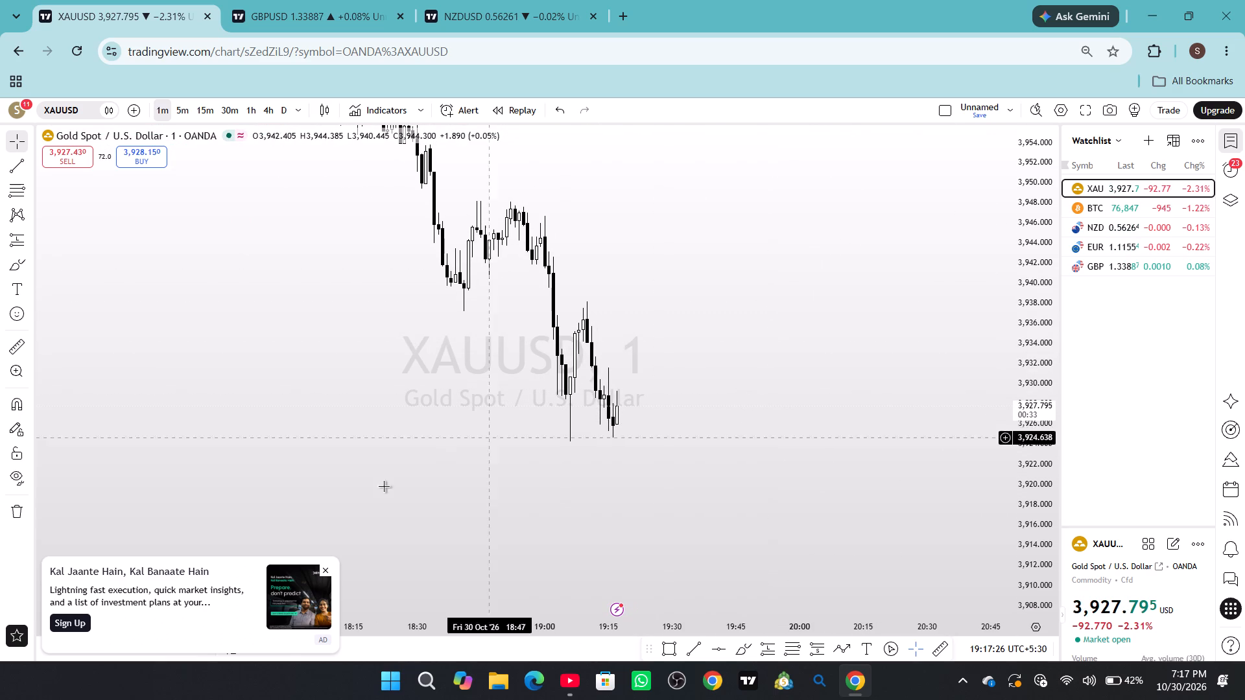
Close the advertisement covering the XAUUSD chart.
click(324, 567)
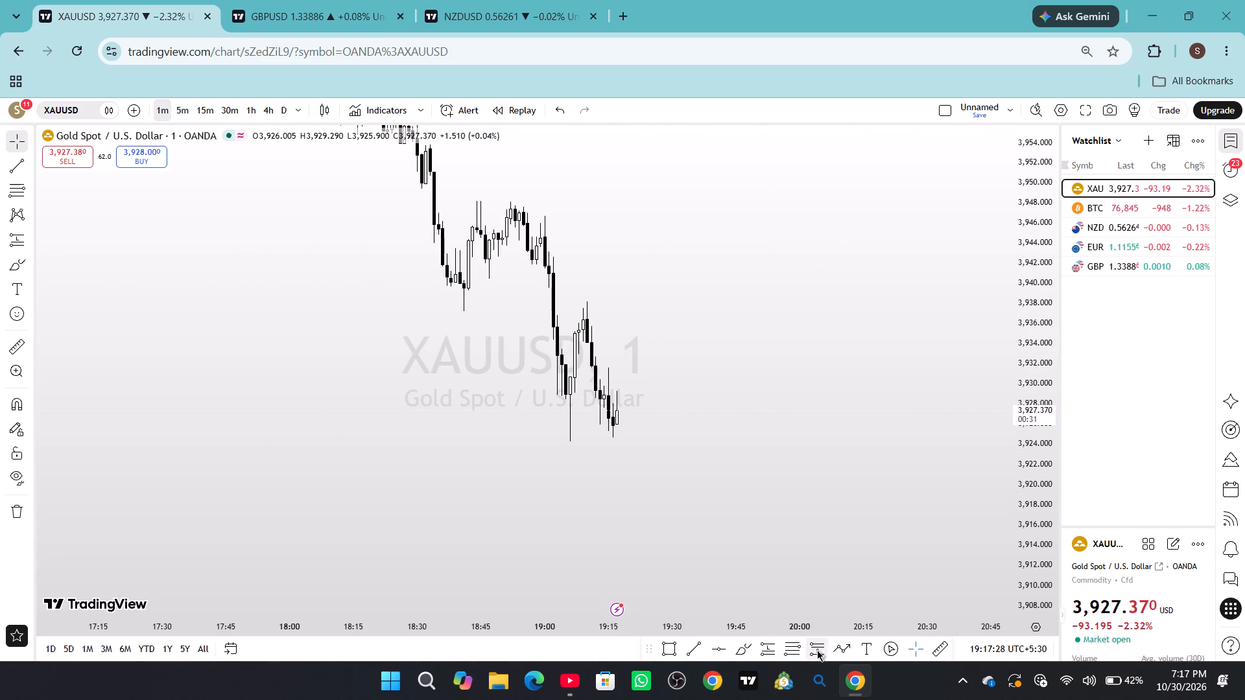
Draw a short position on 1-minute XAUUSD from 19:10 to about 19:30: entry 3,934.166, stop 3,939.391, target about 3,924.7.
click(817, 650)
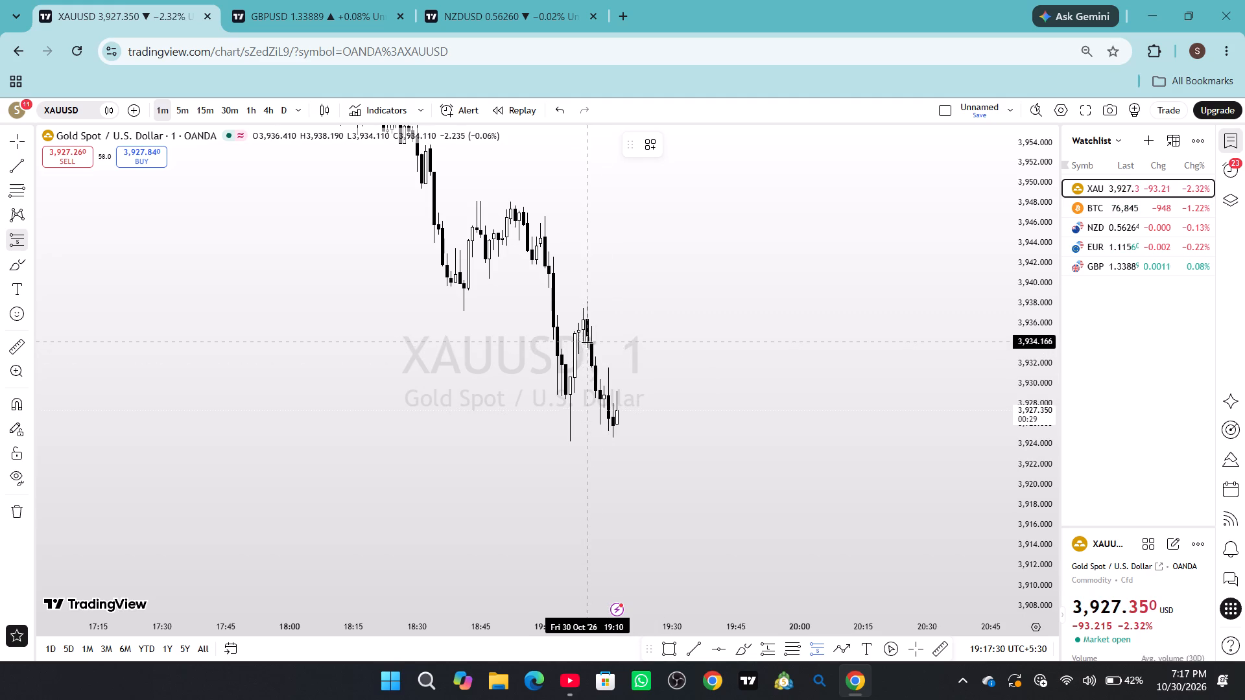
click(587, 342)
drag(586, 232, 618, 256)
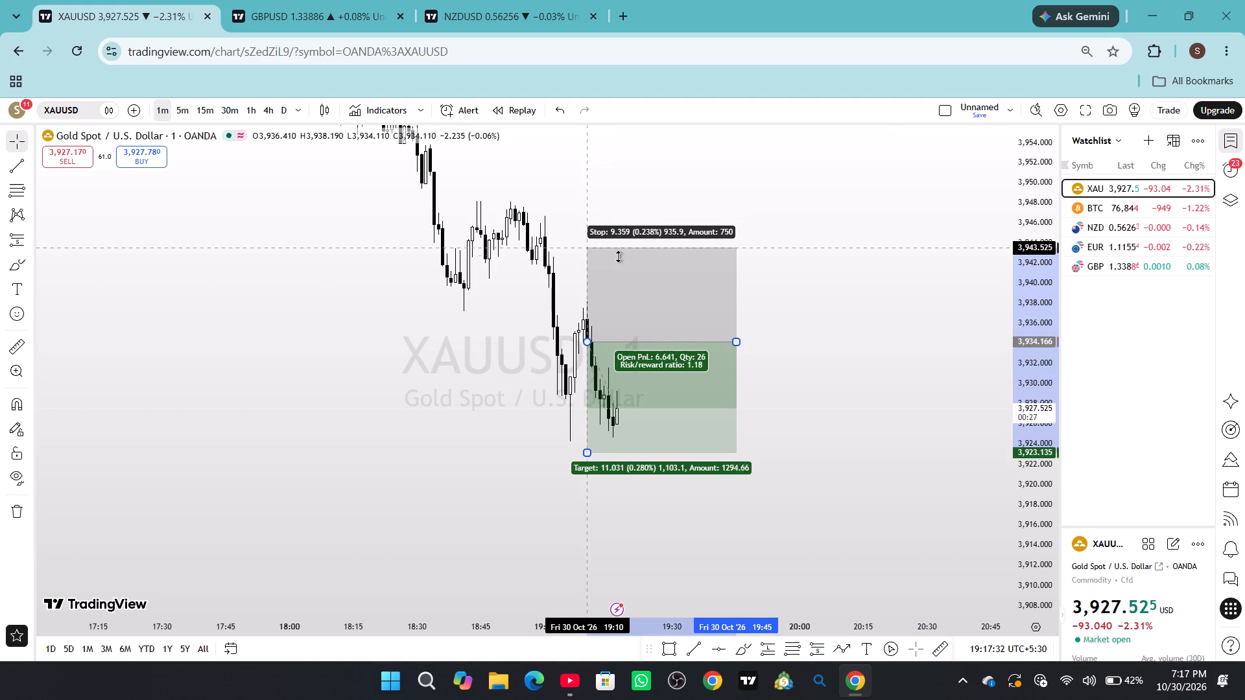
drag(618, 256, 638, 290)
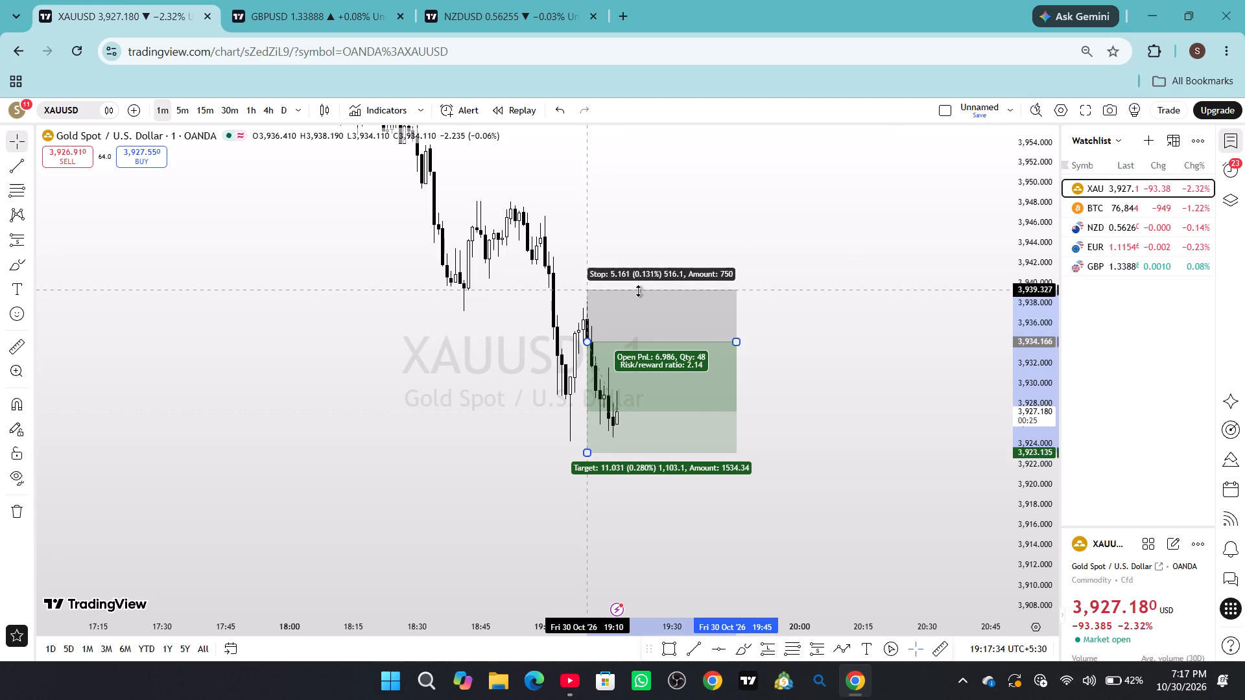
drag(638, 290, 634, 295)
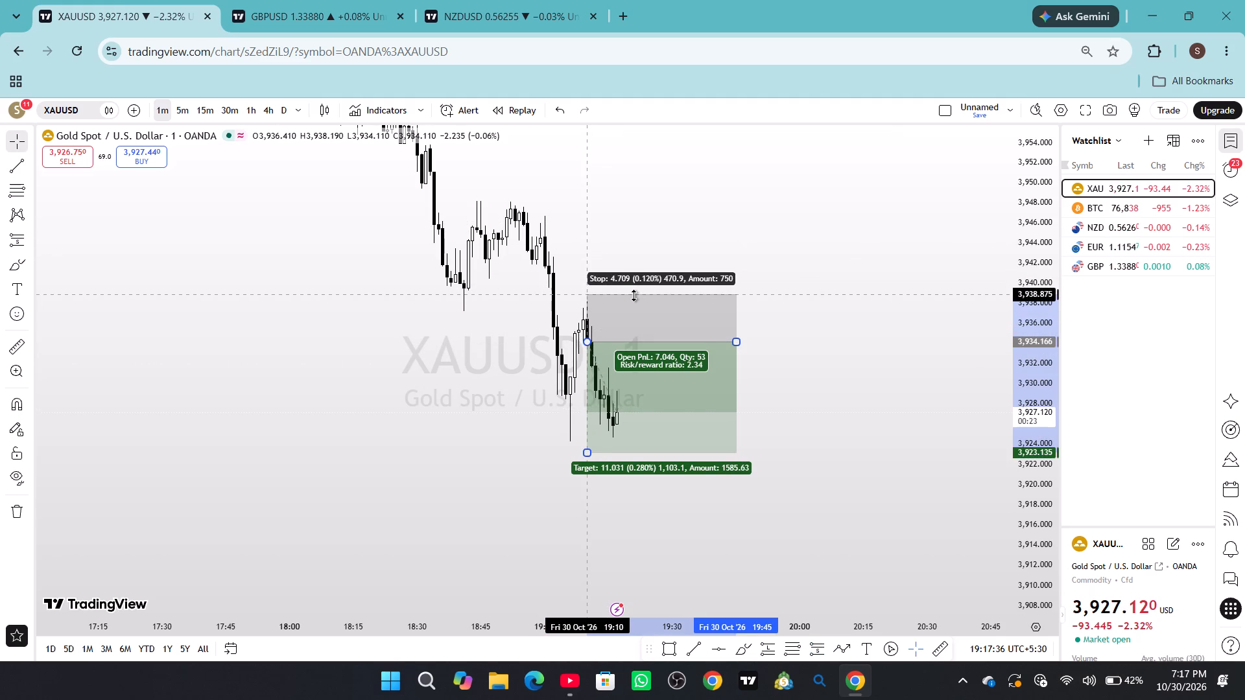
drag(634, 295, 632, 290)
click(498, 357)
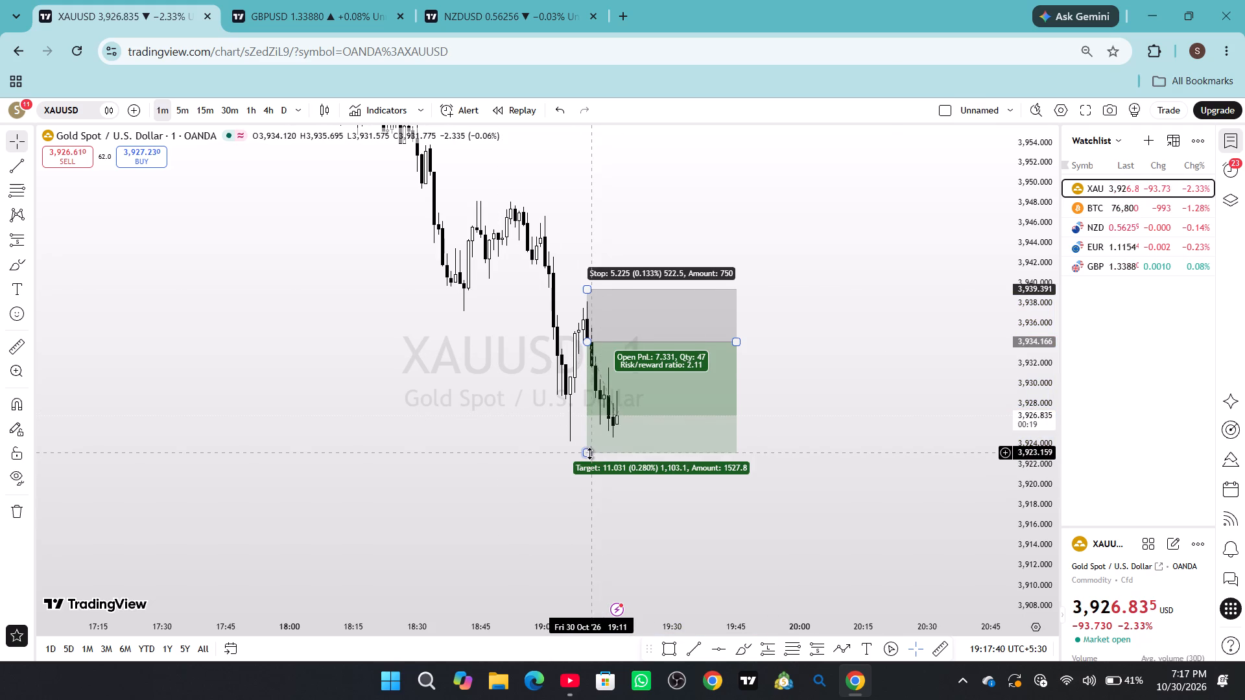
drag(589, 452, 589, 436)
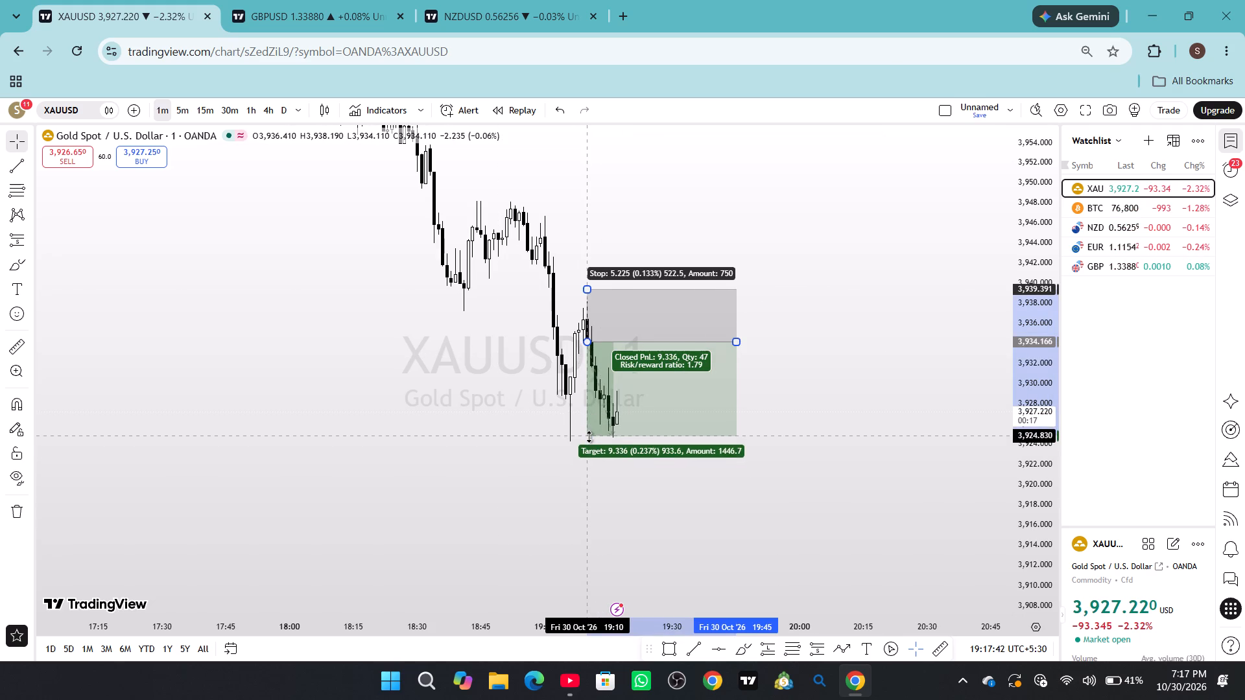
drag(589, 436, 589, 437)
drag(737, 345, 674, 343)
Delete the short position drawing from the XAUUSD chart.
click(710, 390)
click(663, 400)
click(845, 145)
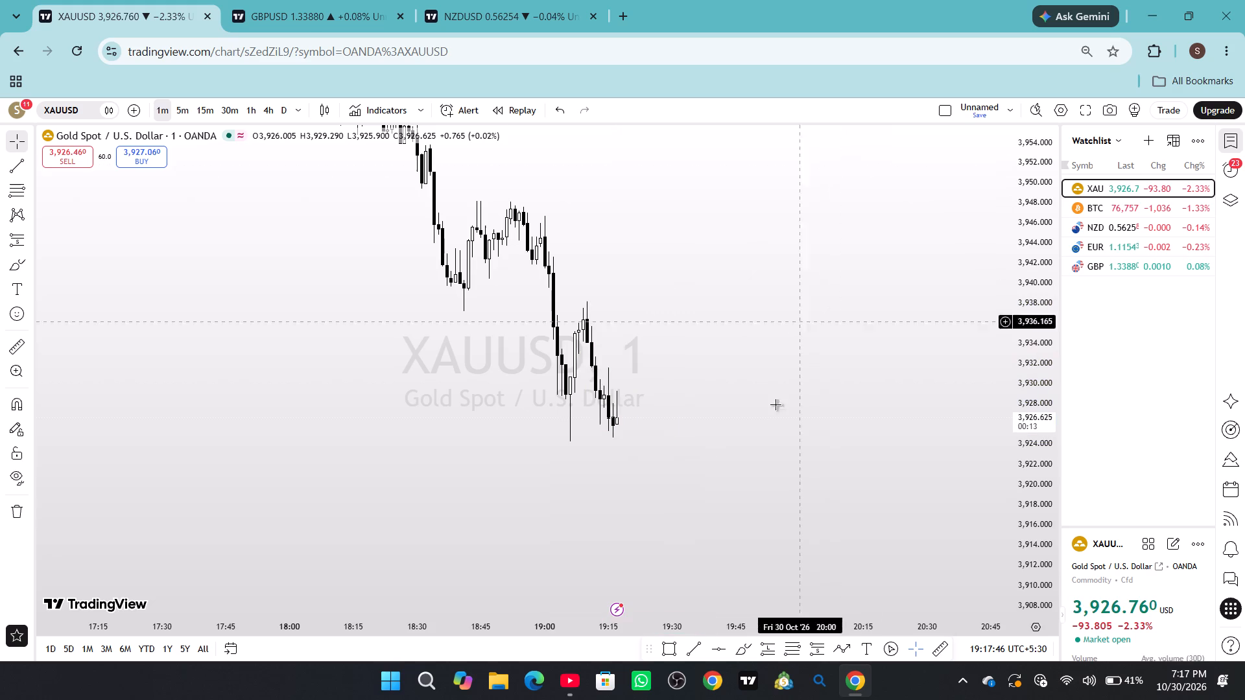
Examine the latest 1-minute price action on XAUUSD, NZDUSD and GBPUSD against their marked zones and swing-high lines, ending back on XAUUSD.
drag(786, 471, 763, 465)
drag(1024, 430, 1021, 398)
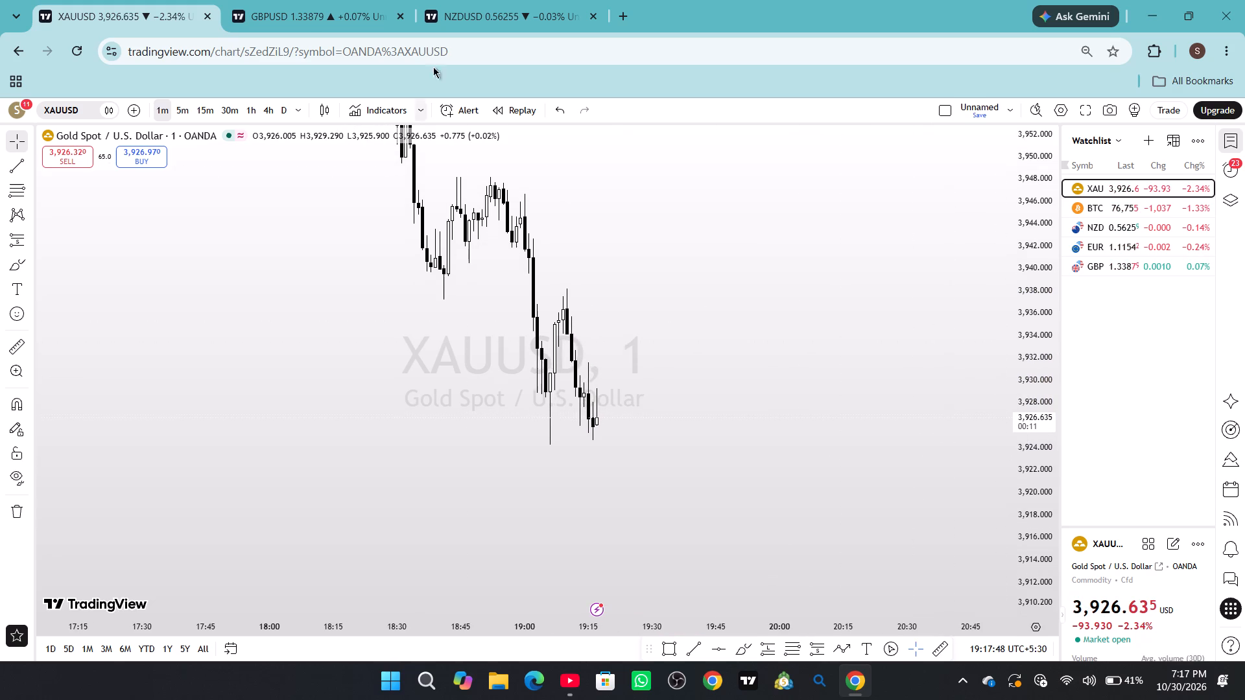
click(497, 14)
drag(634, 213, 637, 135)
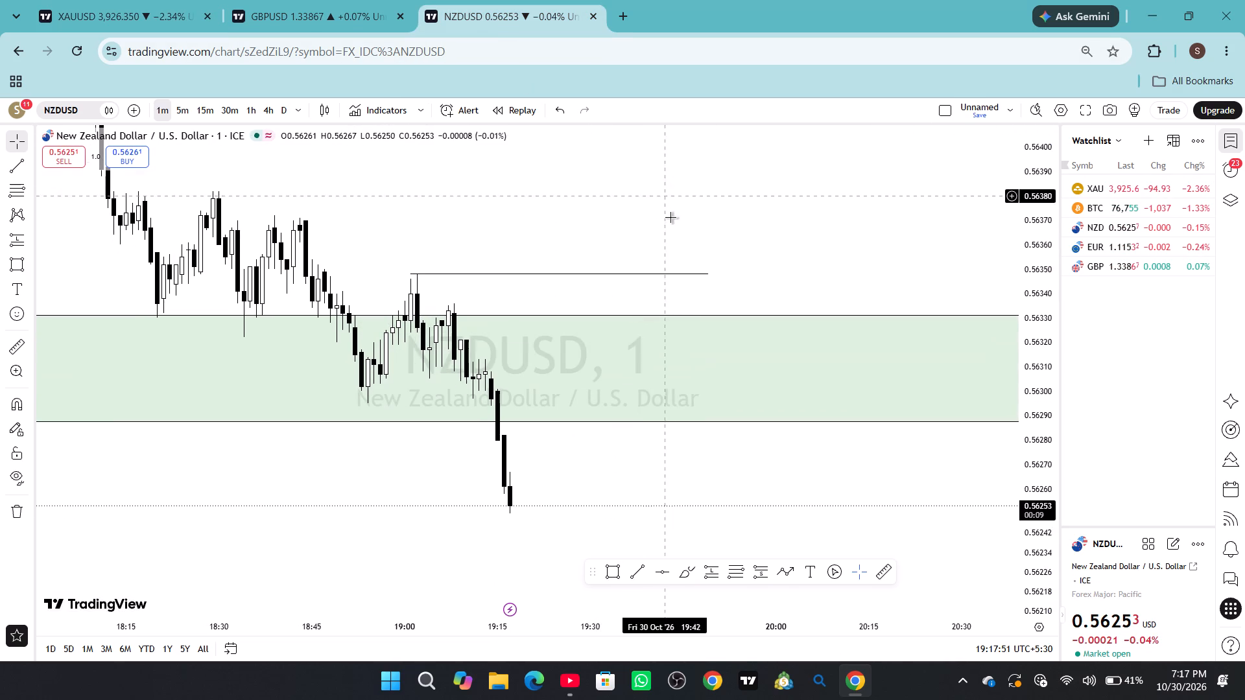
click(325, 17)
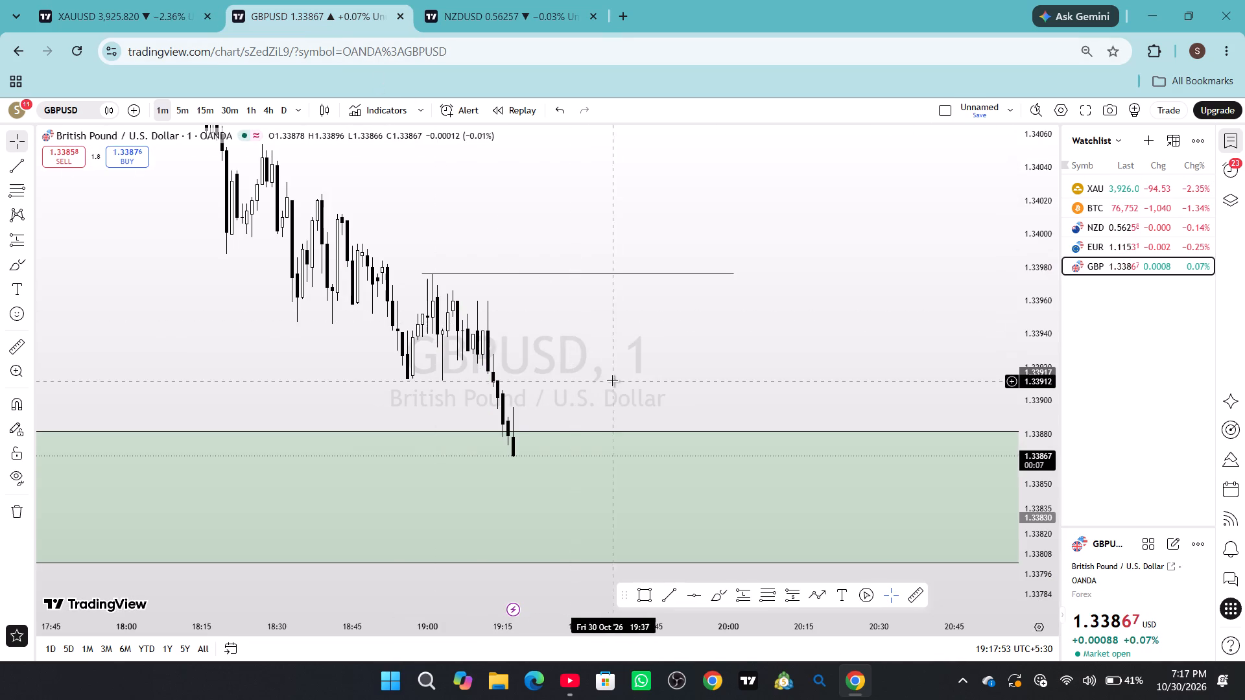
drag(613, 380, 711, 348)
drag(1031, 263, 1050, 375)
drag(990, 343, 988, 390)
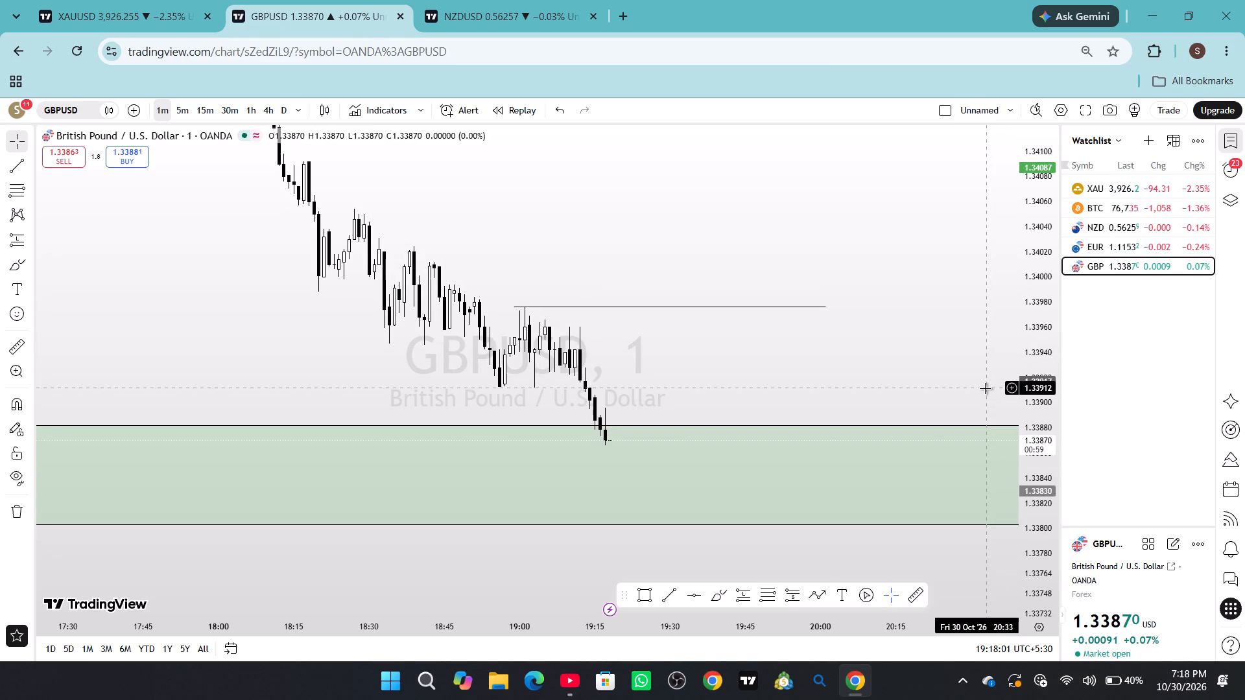
click(53, 0)
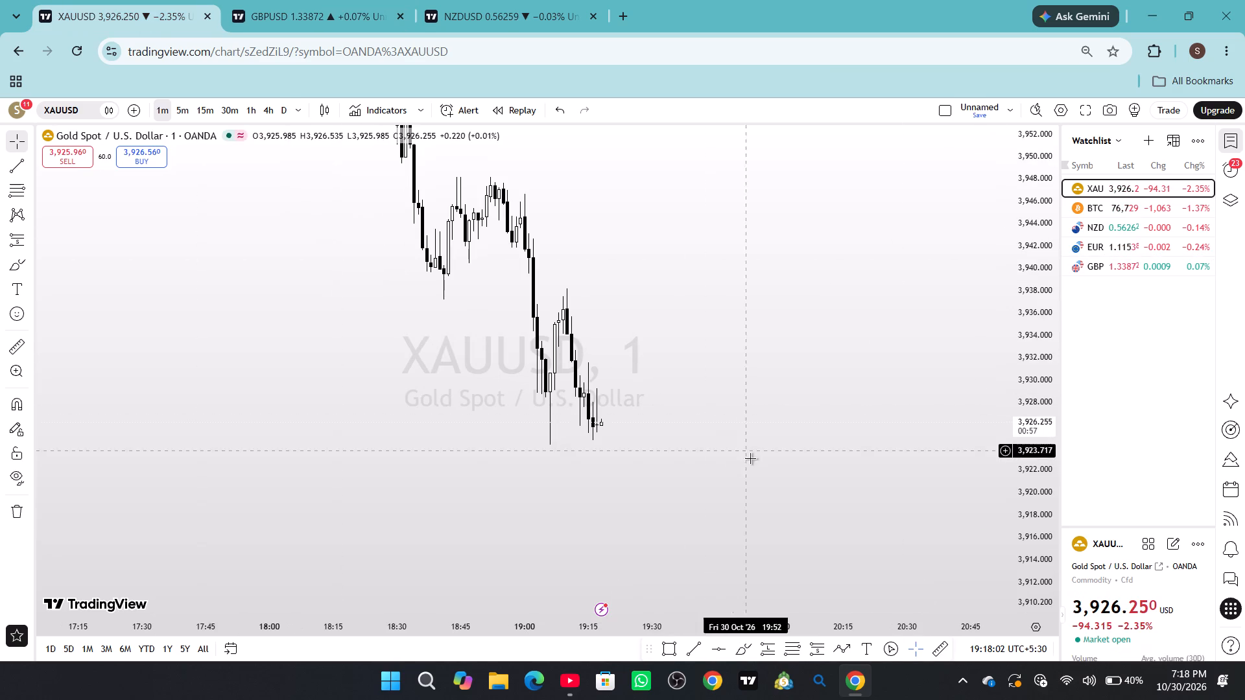
drag(750, 467, 795, 430)
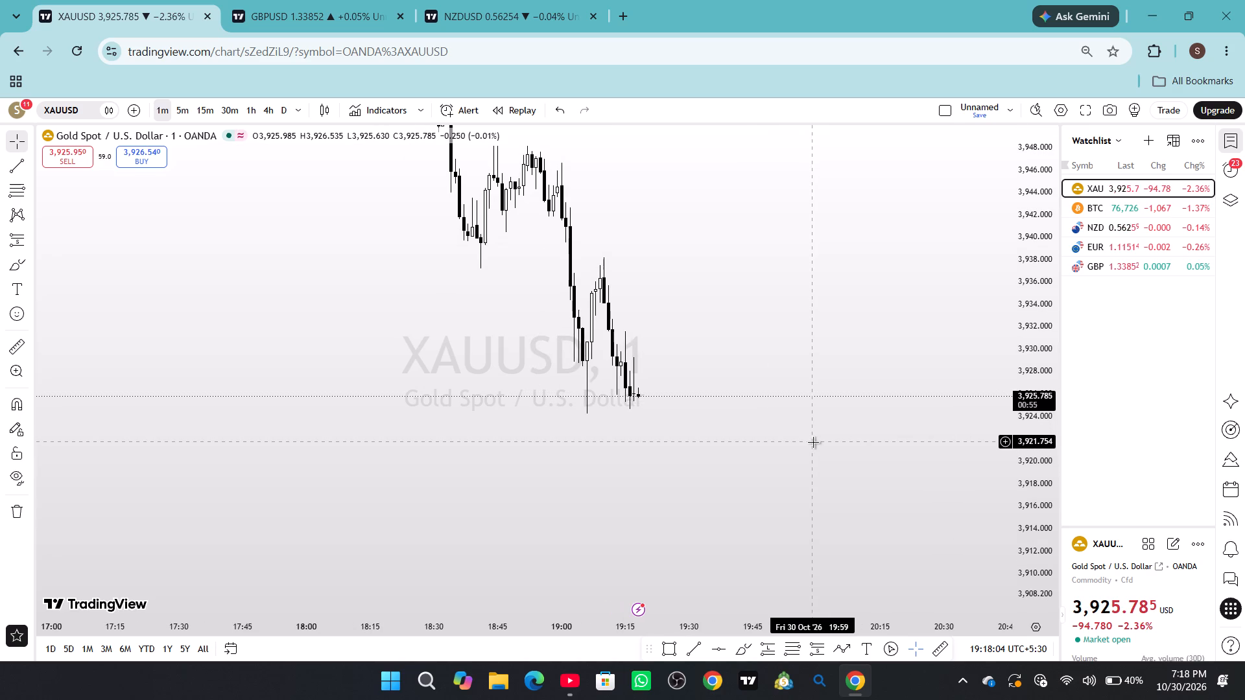
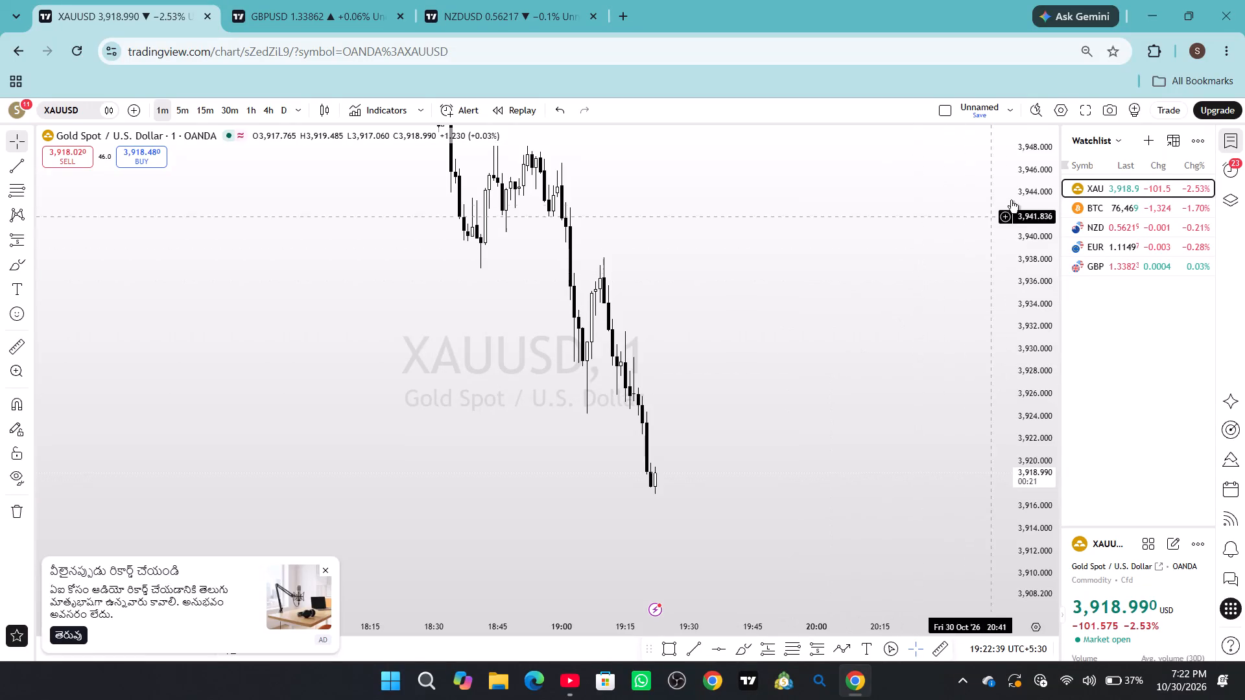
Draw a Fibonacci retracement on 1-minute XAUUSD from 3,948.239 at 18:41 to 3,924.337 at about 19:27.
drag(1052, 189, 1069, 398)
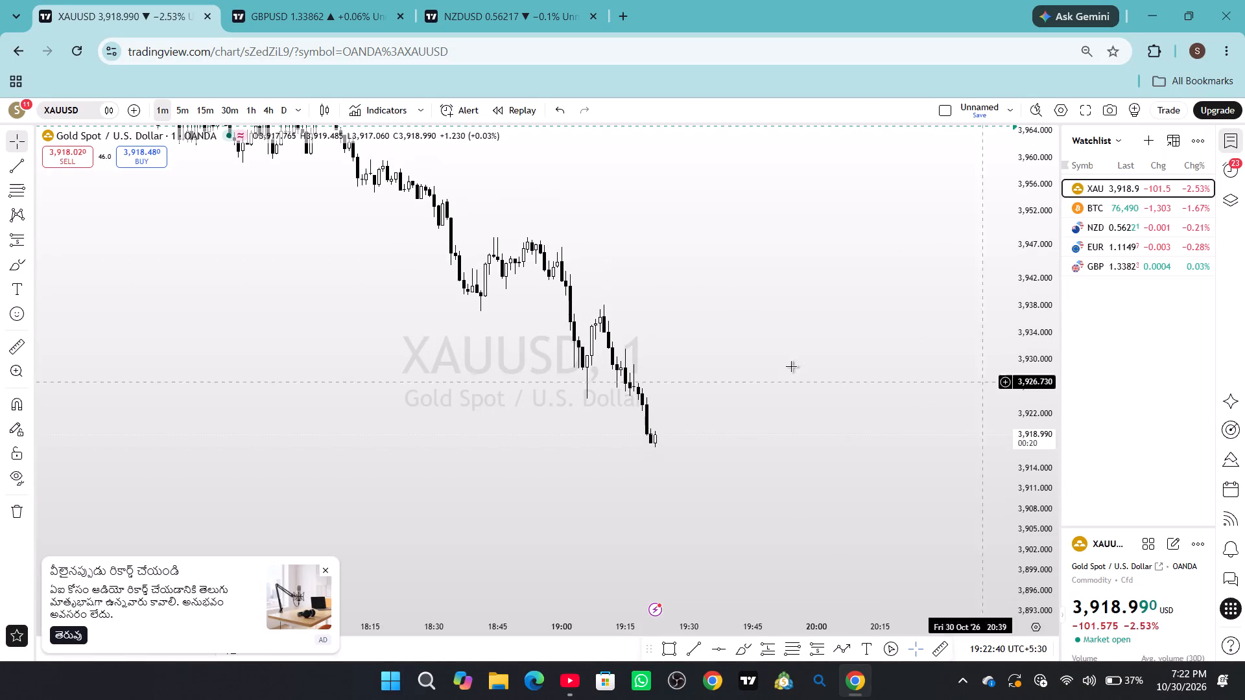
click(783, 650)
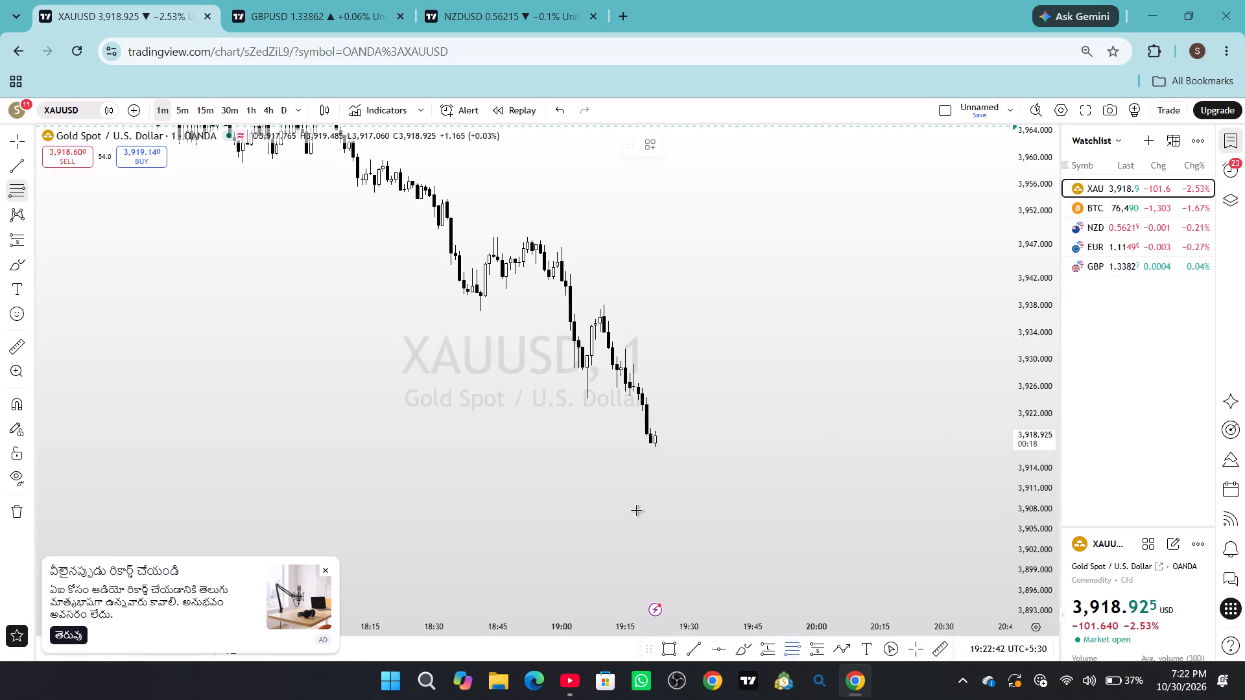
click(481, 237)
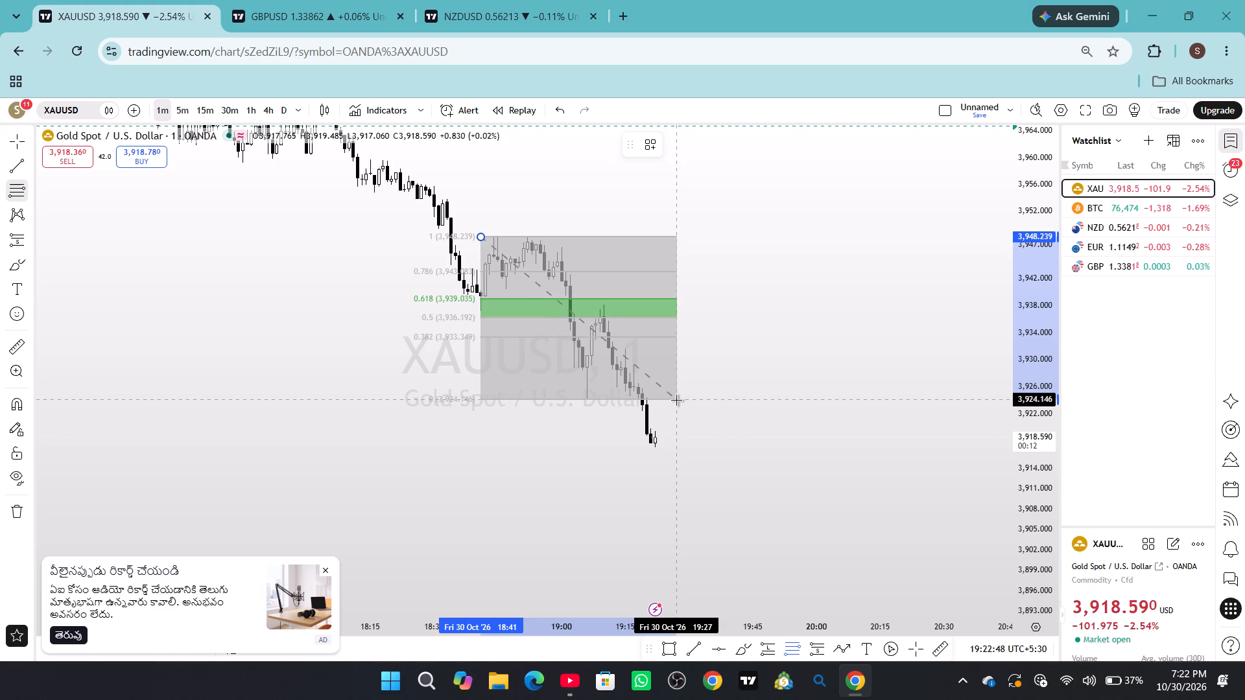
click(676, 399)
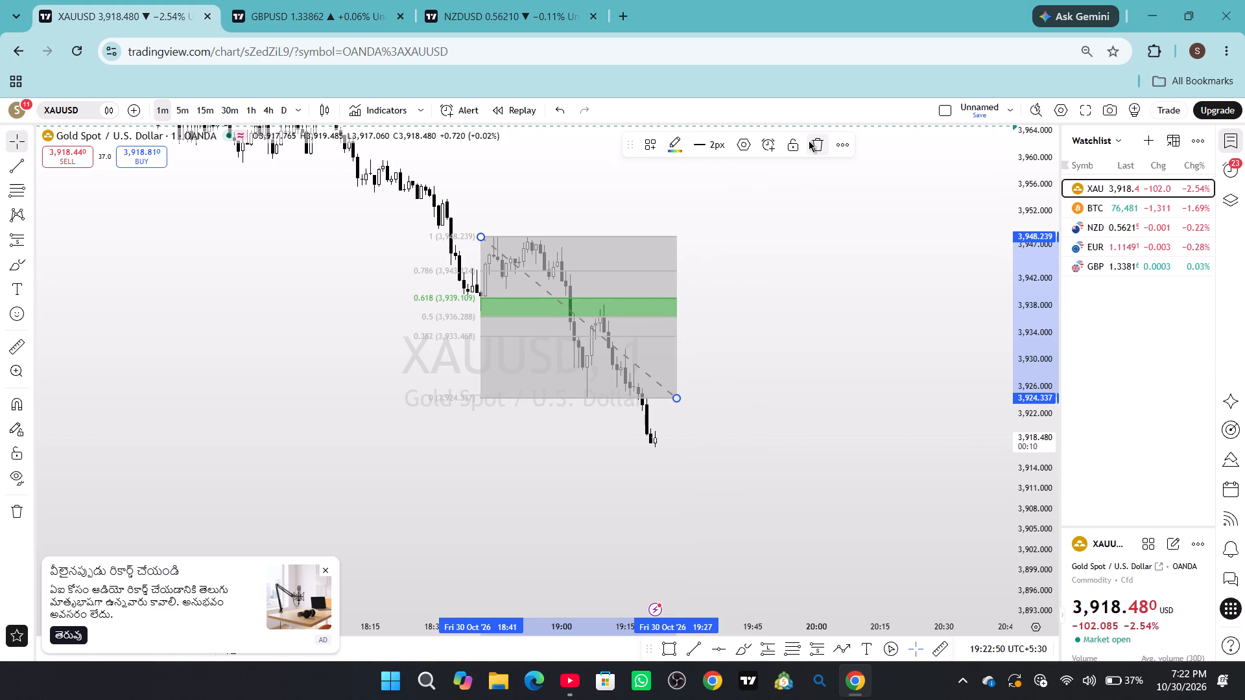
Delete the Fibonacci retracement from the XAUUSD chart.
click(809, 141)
View XAUUSD's latest price action on the 5-minute timeframe.
click(182, 116)
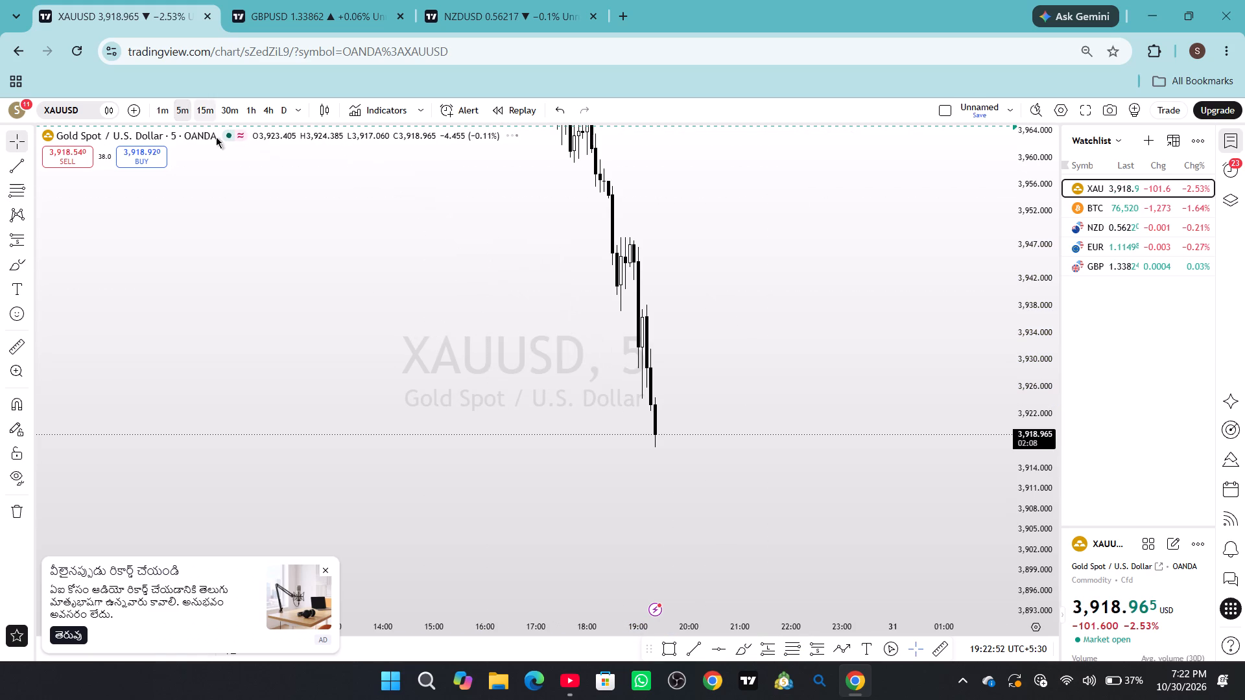
scroll(610, 422, up, 3)
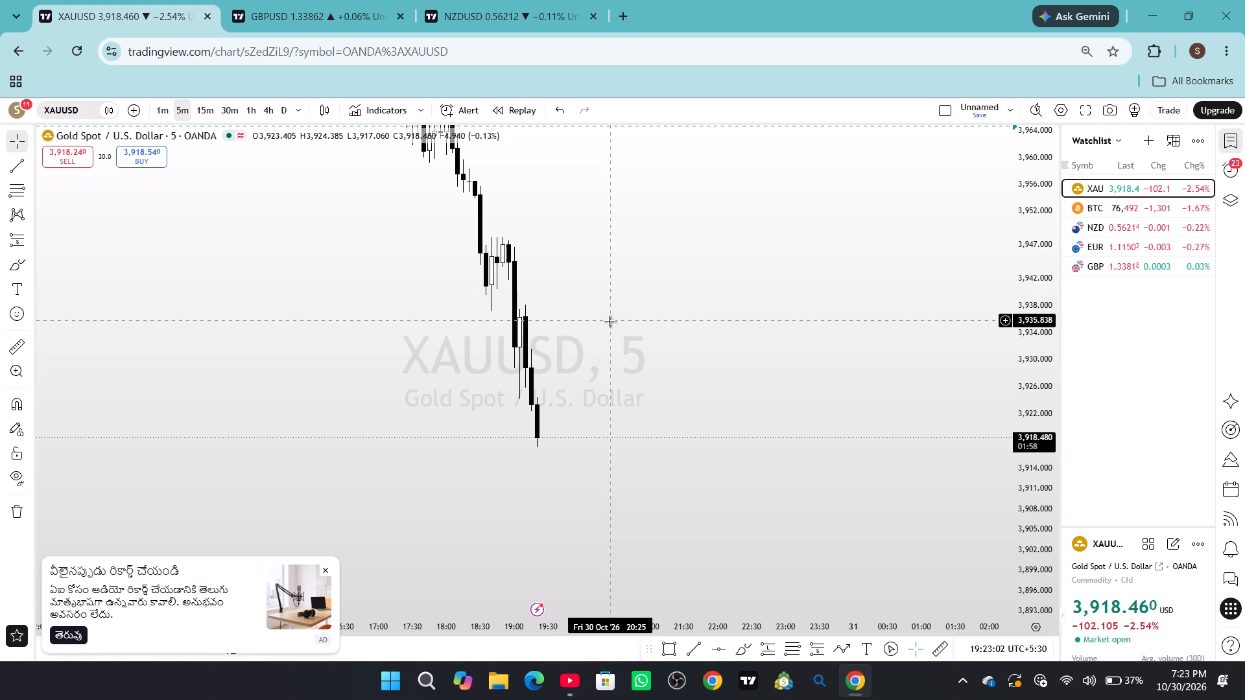
Restore the closed data connection on the GBPUSD chart and bring its latest candles and marked zone into view.
click(248, 12)
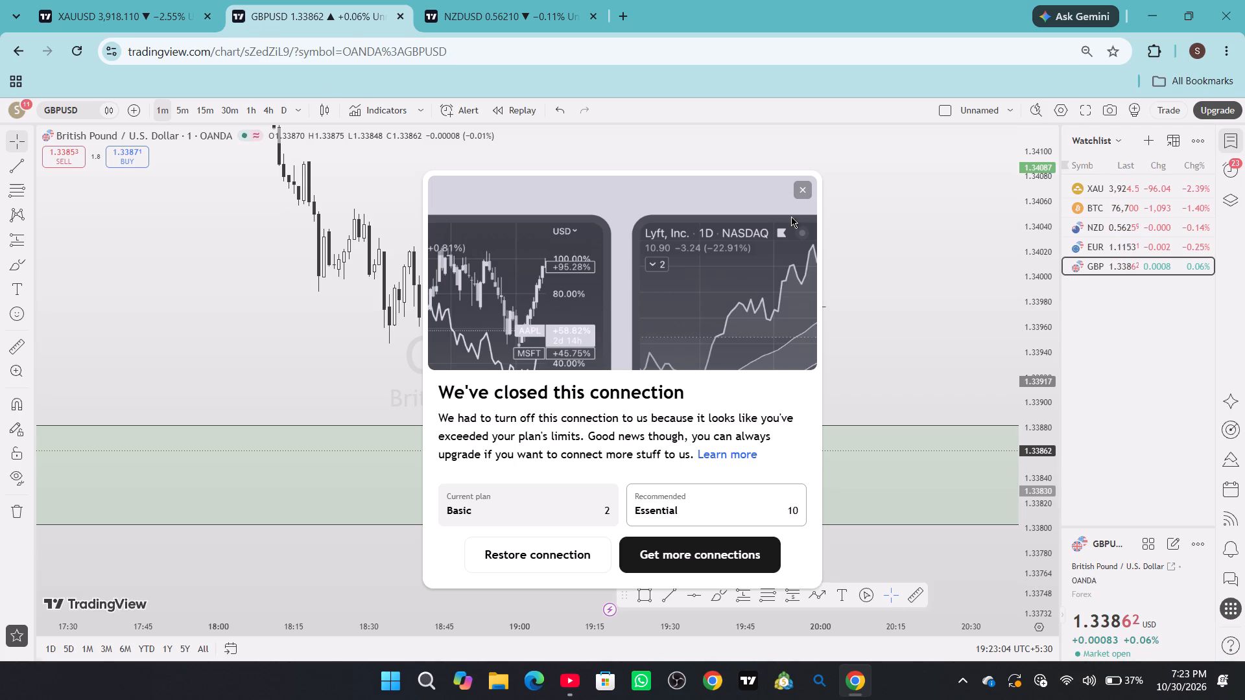
click(552, 541)
drag(670, 375, 662, 348)
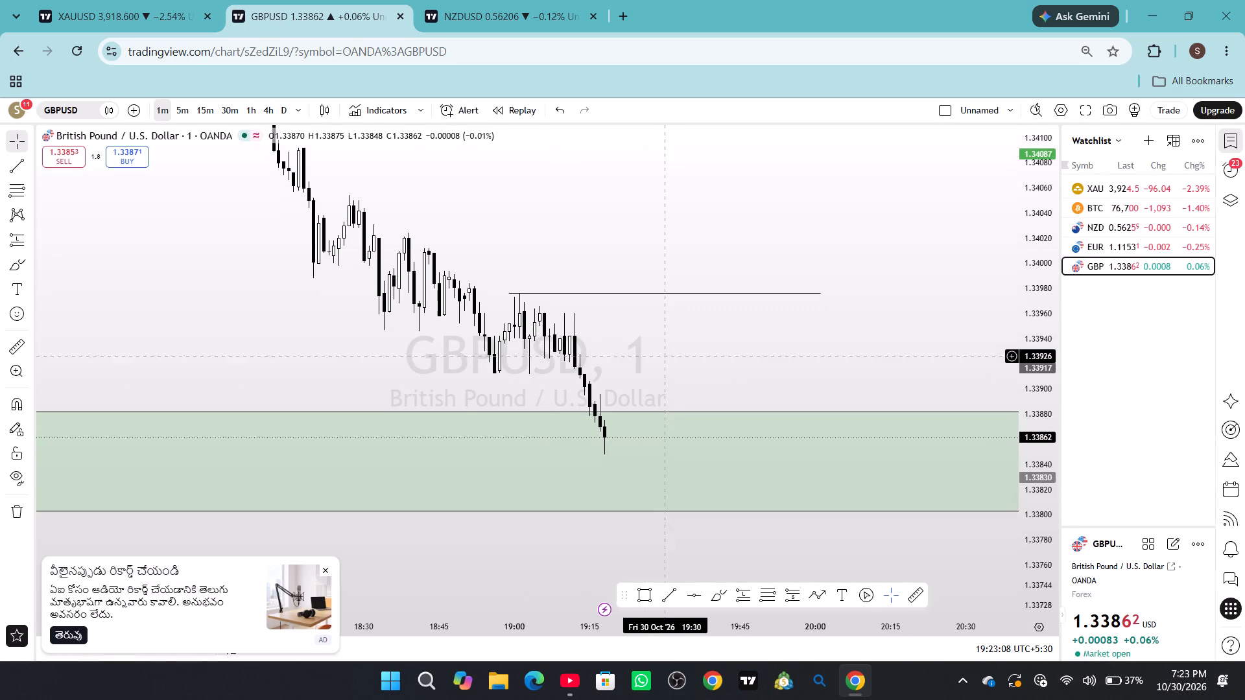
drag(662, 348, 662, 347)
Check the latest 1-minute NZDUSD candles below the marked zone and close the NZDUSD browser tab.
click(534, 5)
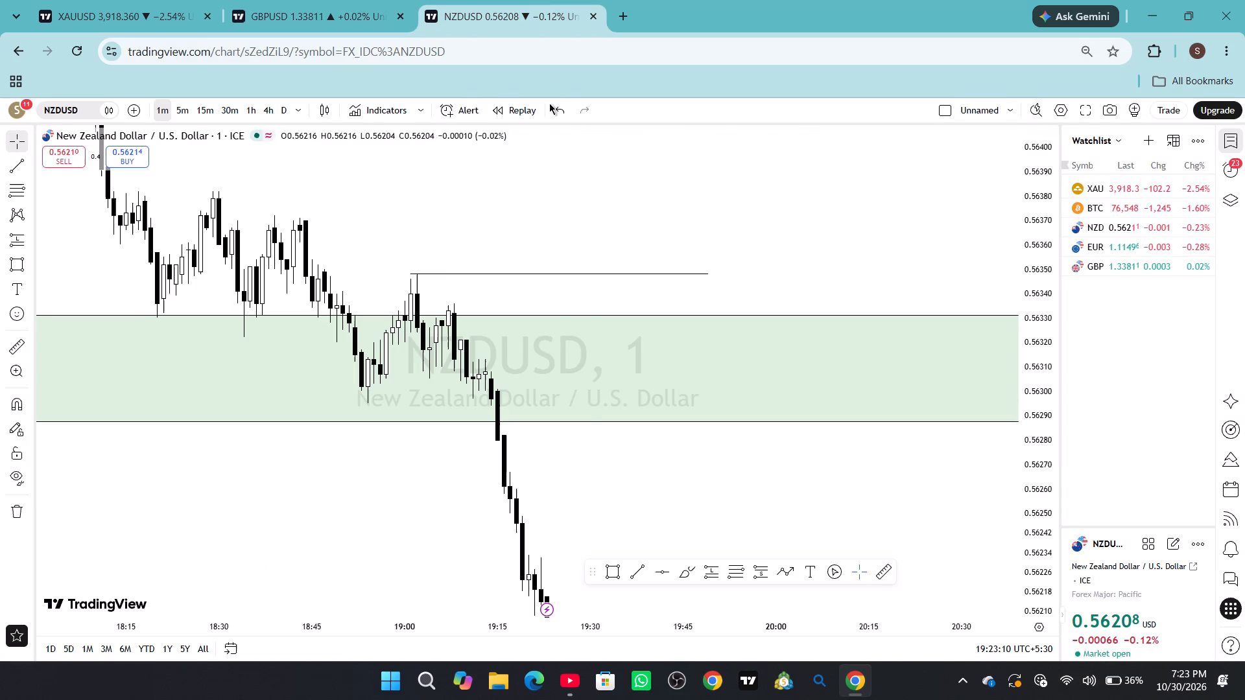
drag(628, 478, 631, 321)
click(591, 15)
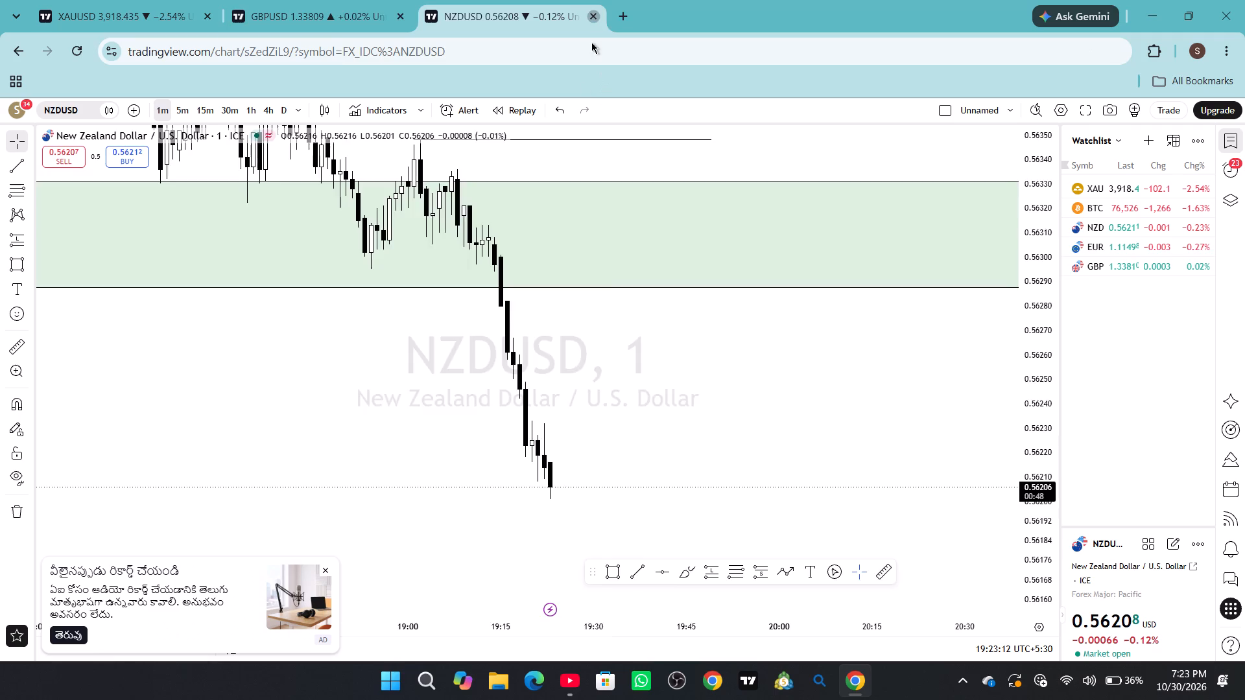
Examine the latest price action on 1-minute GBPUSD and on XAUUSD in the 5-minute and 1-minute timeframes, ending on 1-minute XAUUSD.
drag(680, 355, 683, 328)
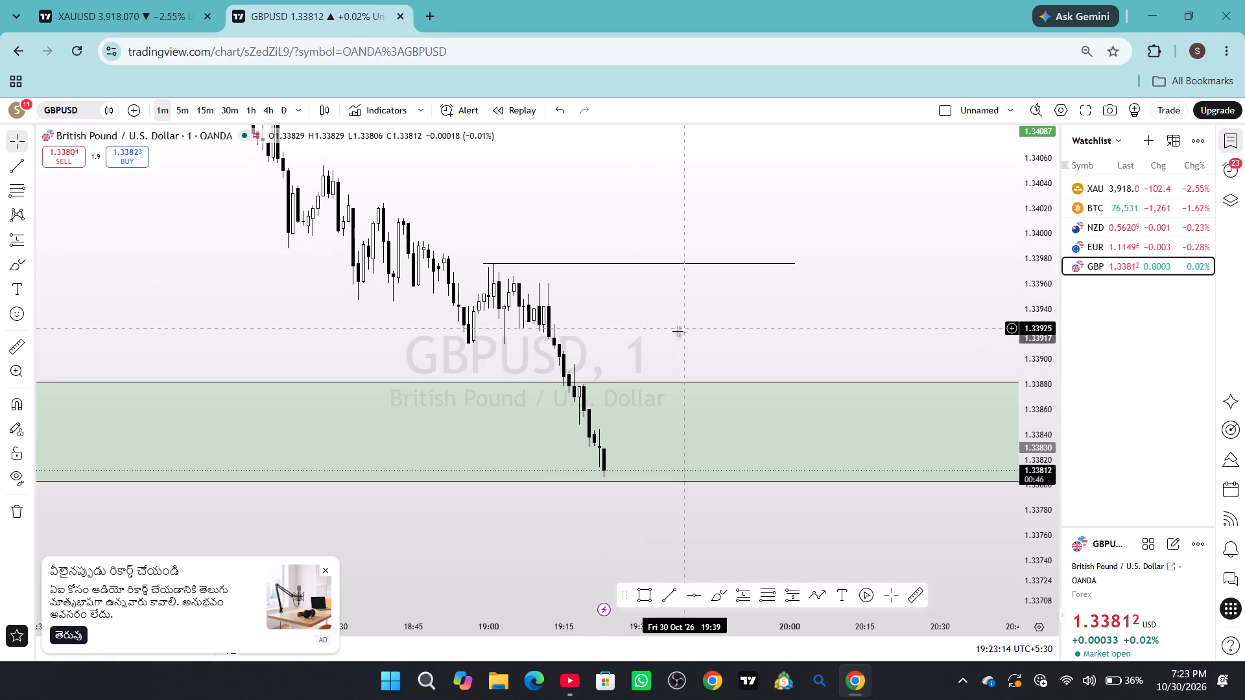
click(164, 8)
drag(1034, 194, 1039, 240)
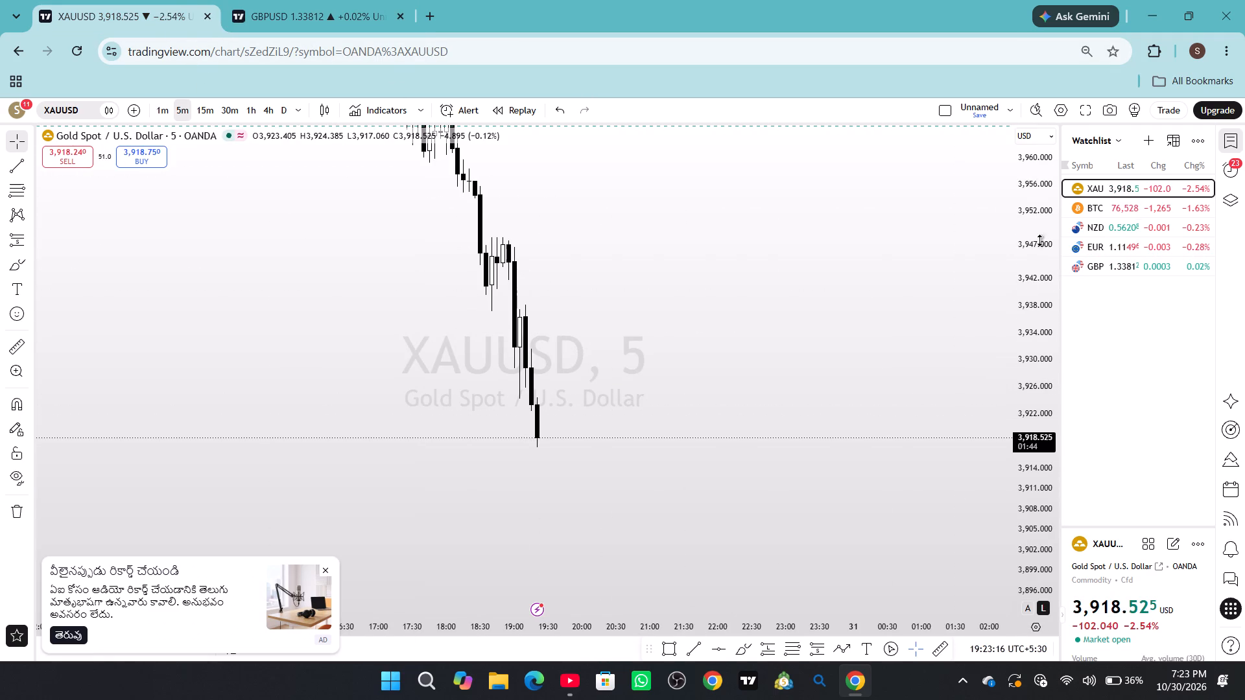
drag(1039, 240, 1050, 402)
drag(792, 370, 817, 406)
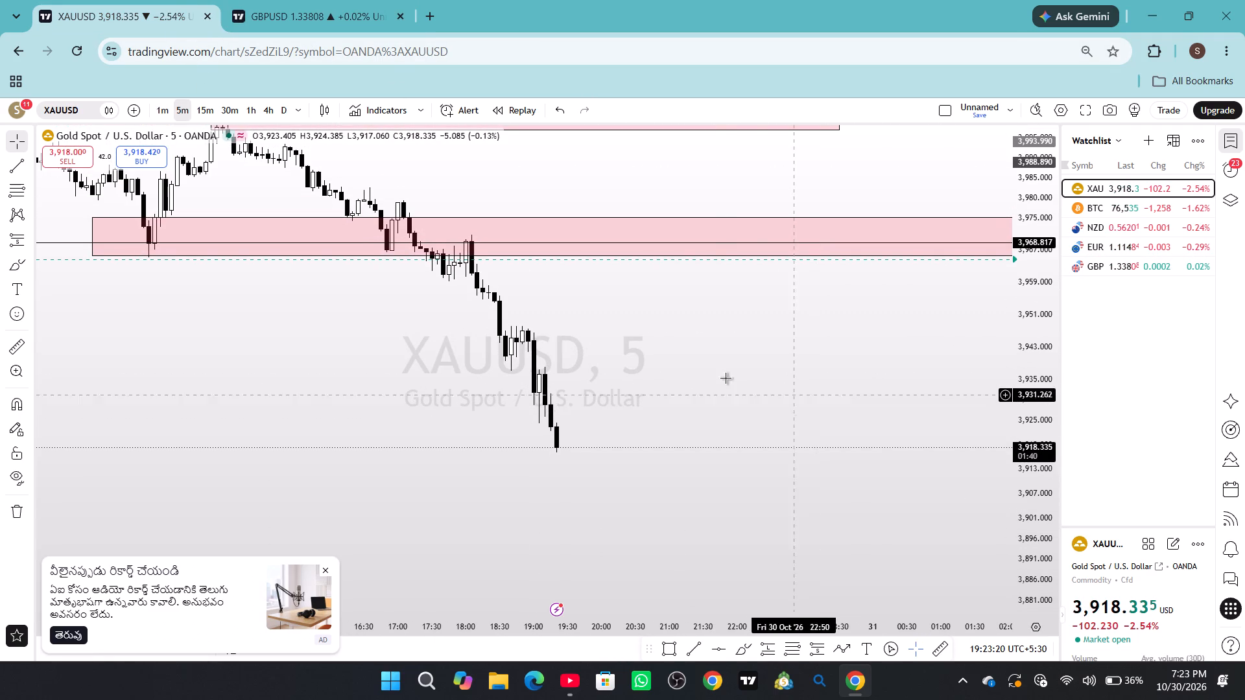
click(165, 107)
drag(691, 479, 693, 397)
drag(1023, 500, 1020, 372)
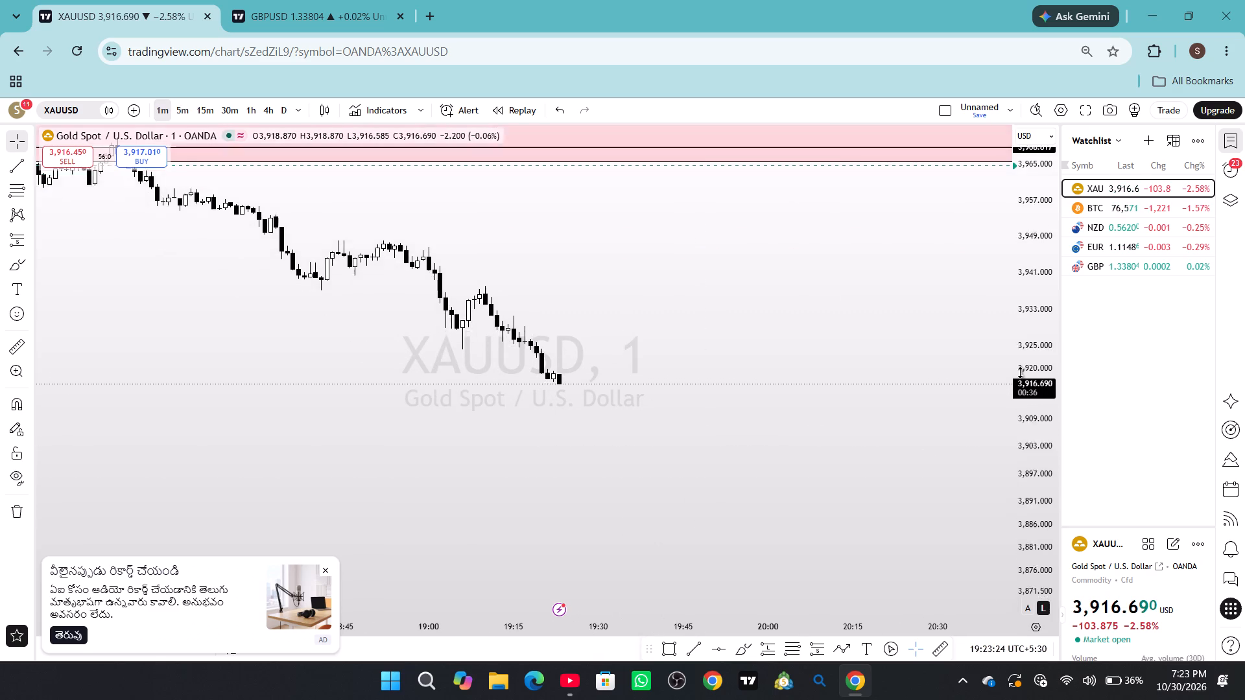
drag(1020, 372, 1006, 222)
drag(796, 274, 783, 345)
scroll(707, 338, down, 2)
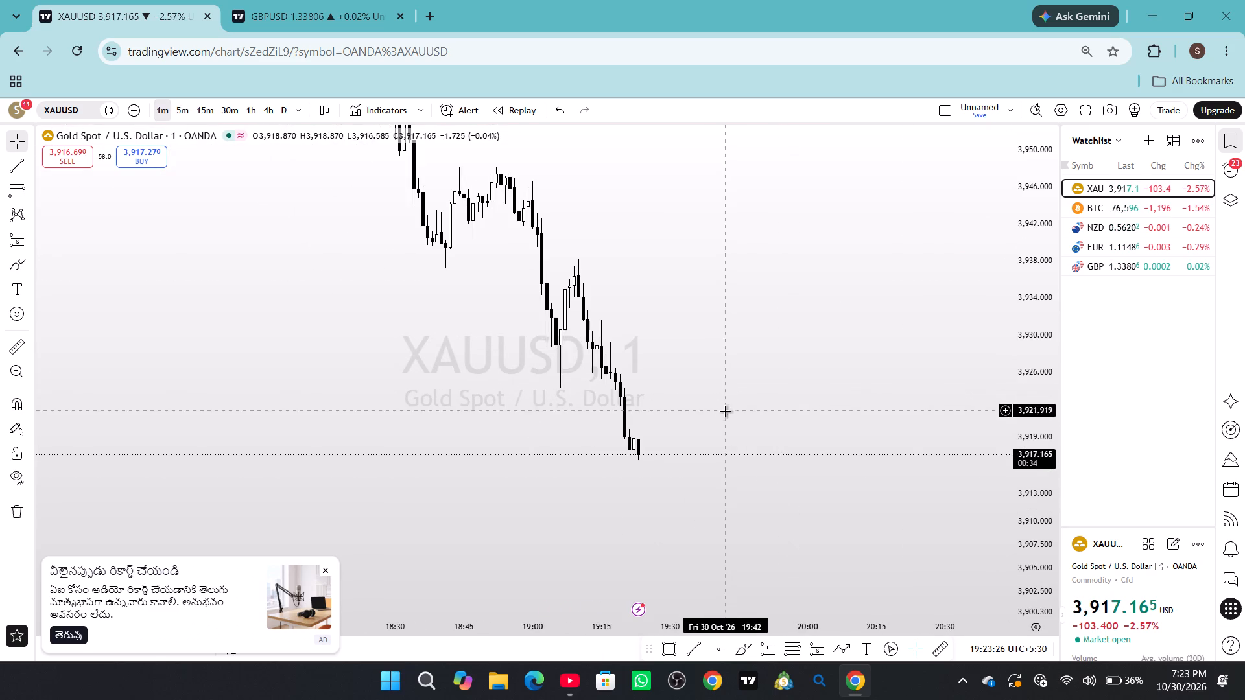
drag(724, 413, 635, 379)
drag(833, 471, 739, 458)
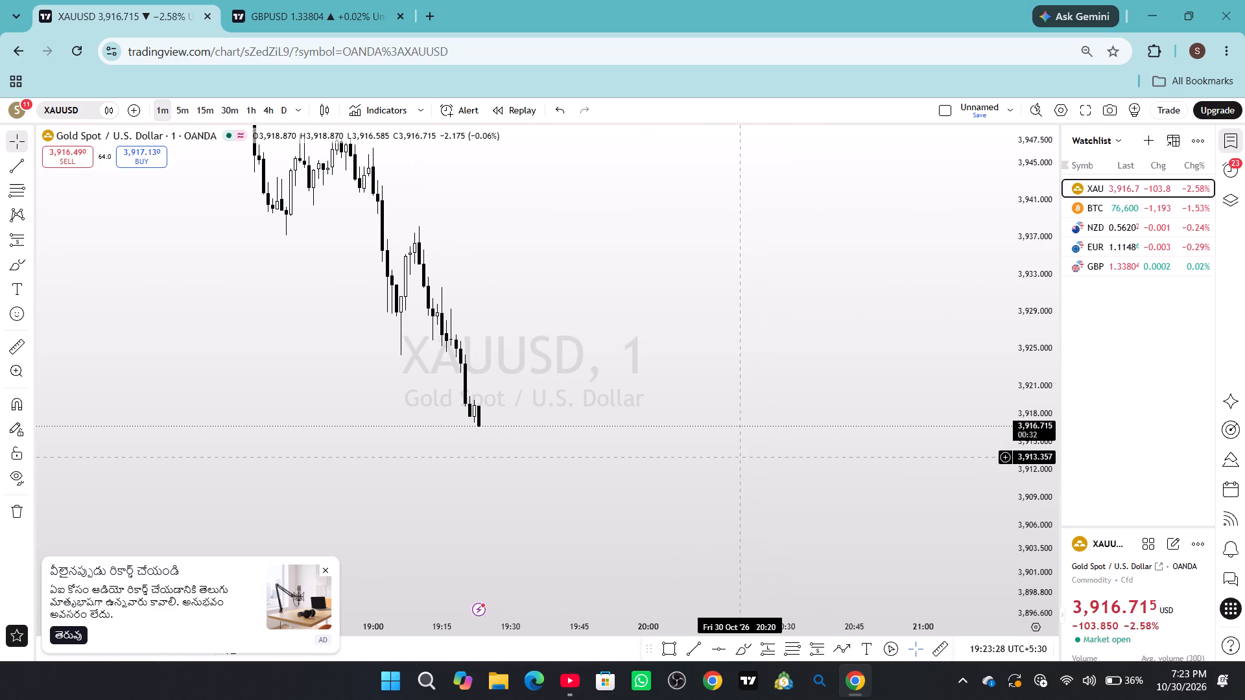
drag(739, 458, 738, 458)
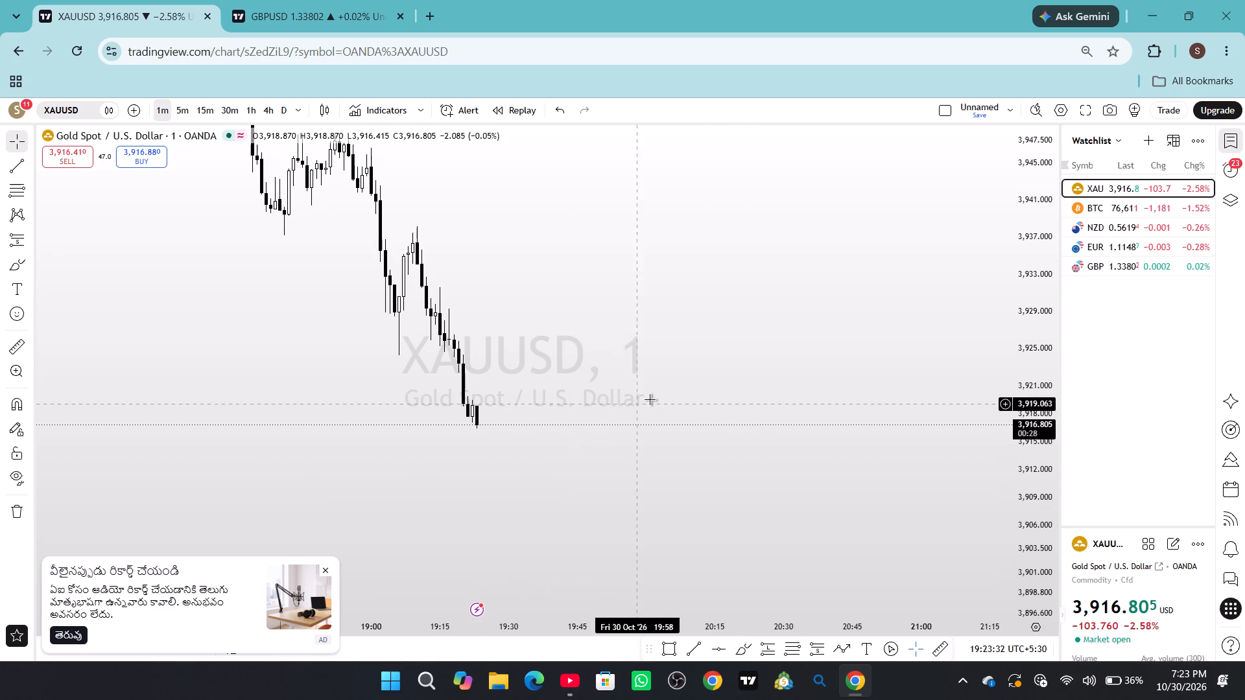
Close the advertisement covering the XAUUSD chart.
click(325, 566)
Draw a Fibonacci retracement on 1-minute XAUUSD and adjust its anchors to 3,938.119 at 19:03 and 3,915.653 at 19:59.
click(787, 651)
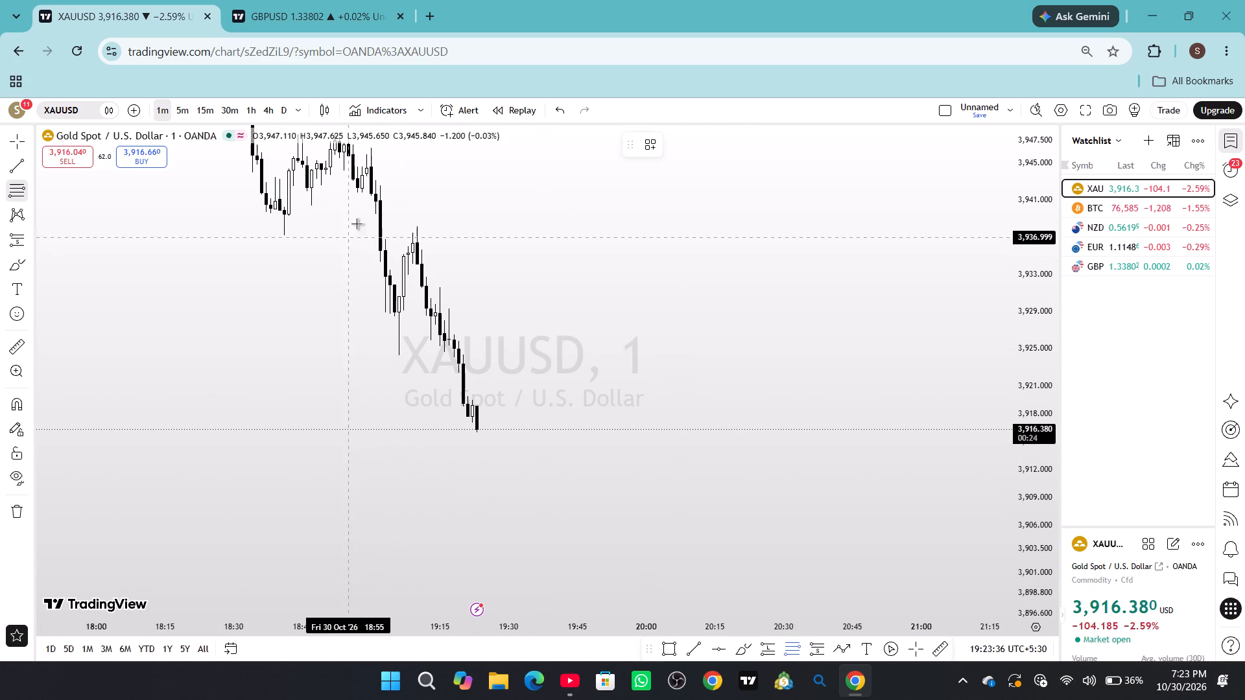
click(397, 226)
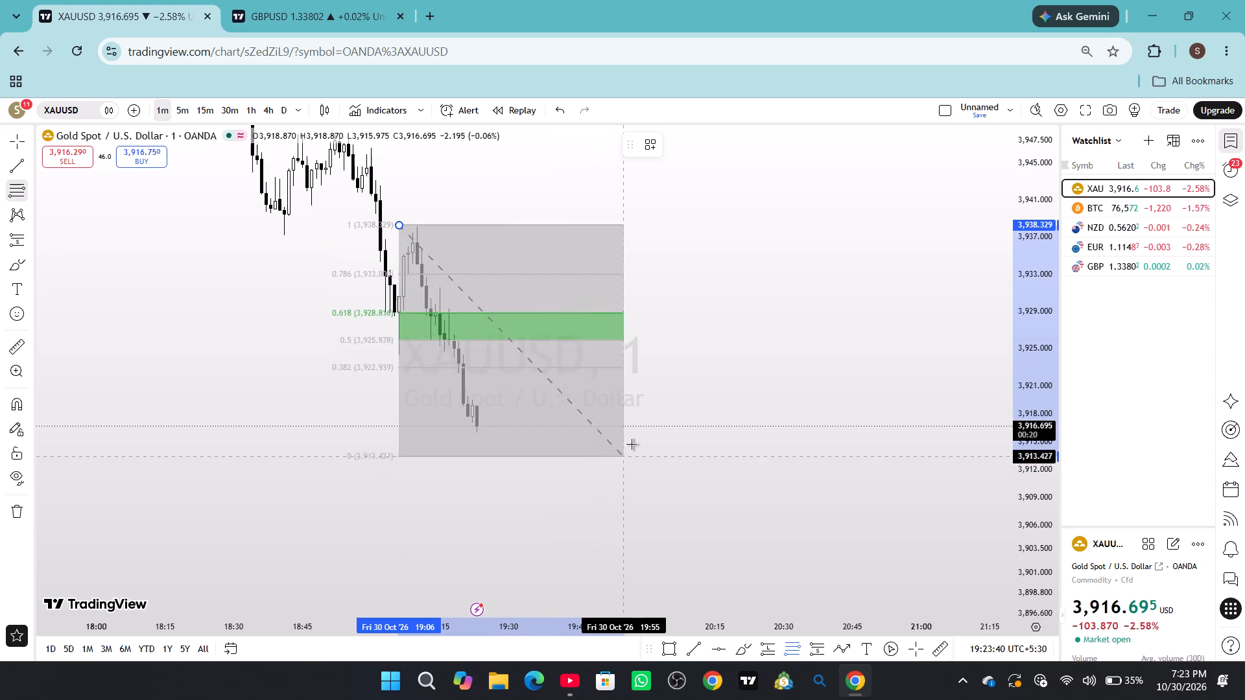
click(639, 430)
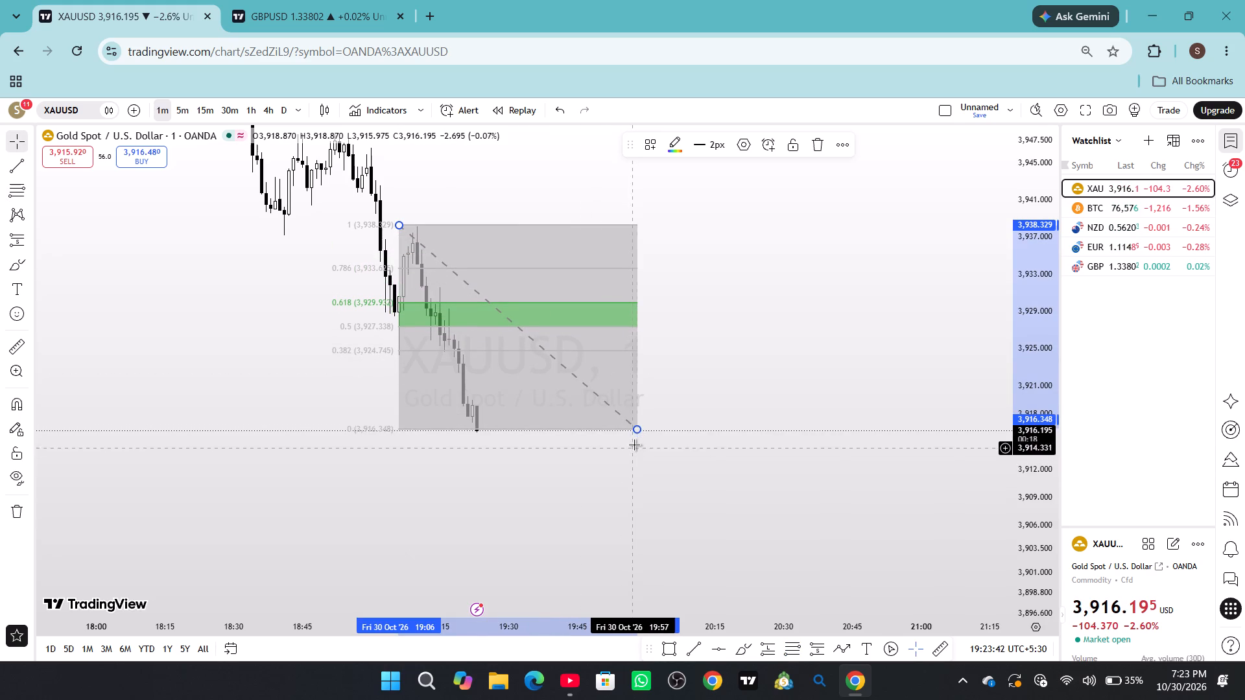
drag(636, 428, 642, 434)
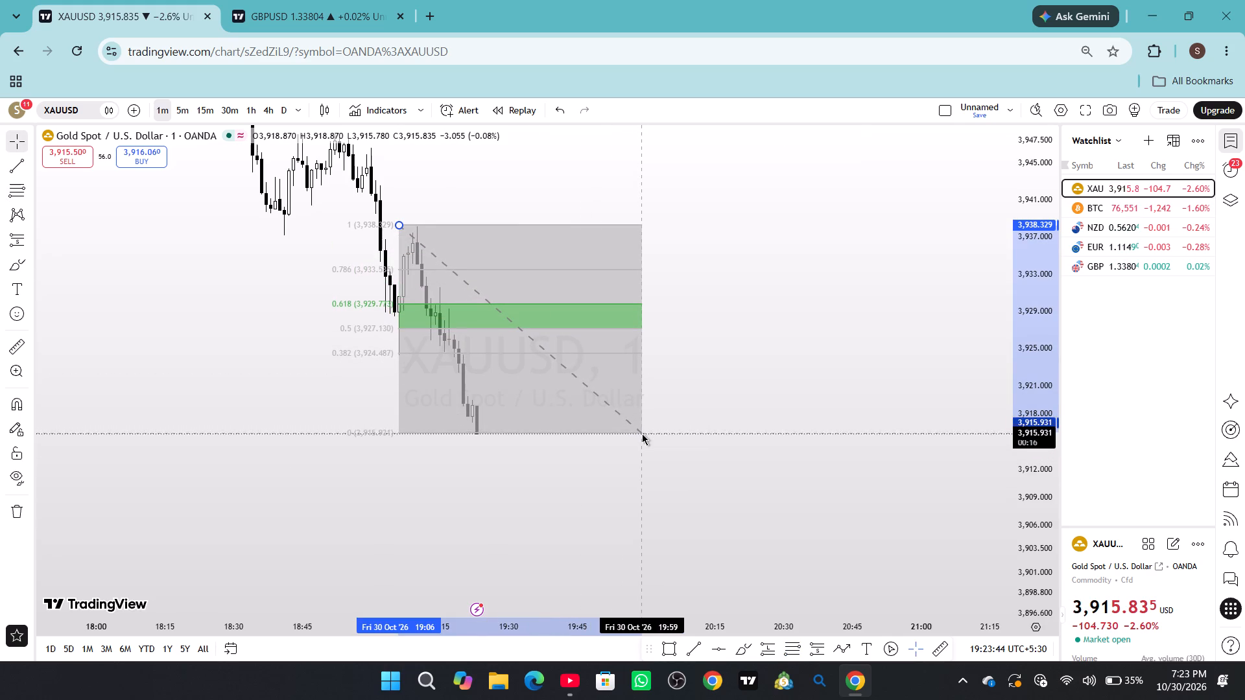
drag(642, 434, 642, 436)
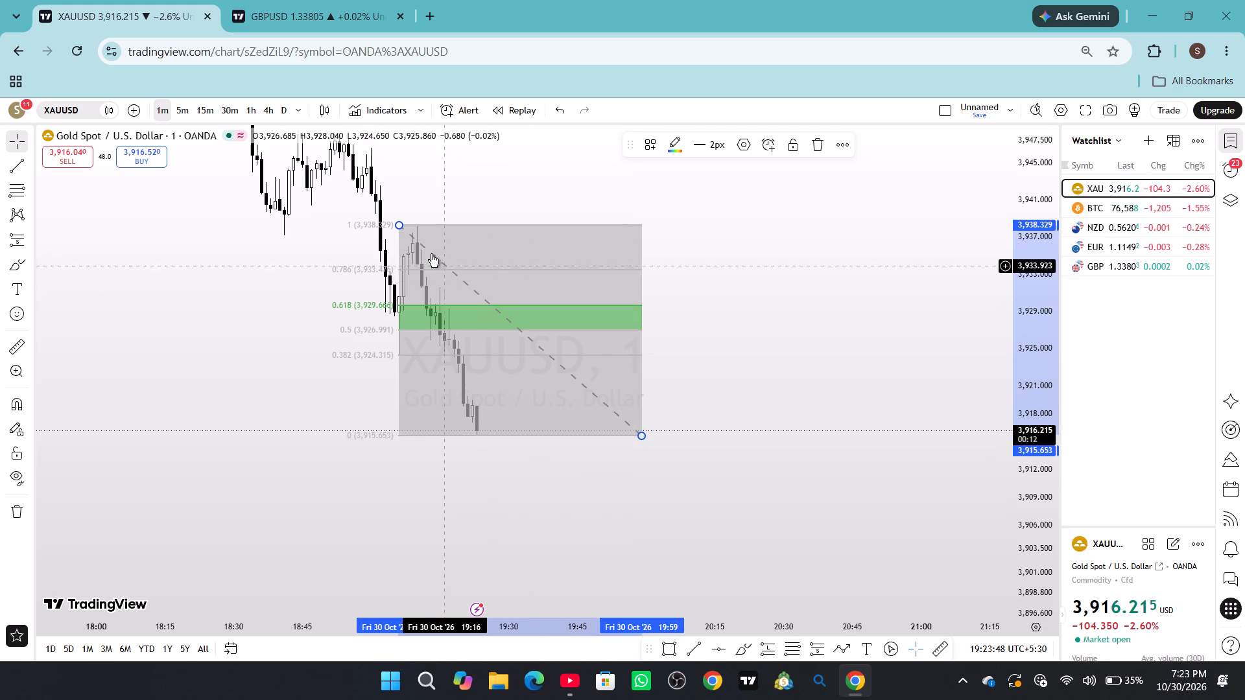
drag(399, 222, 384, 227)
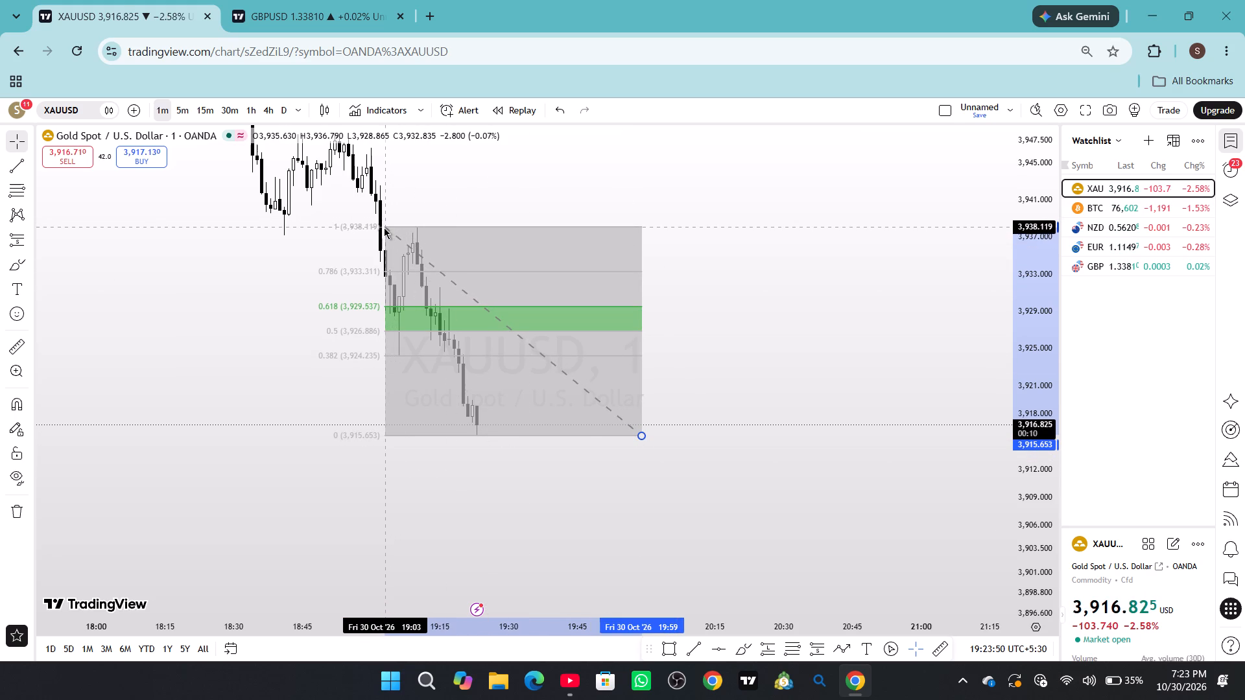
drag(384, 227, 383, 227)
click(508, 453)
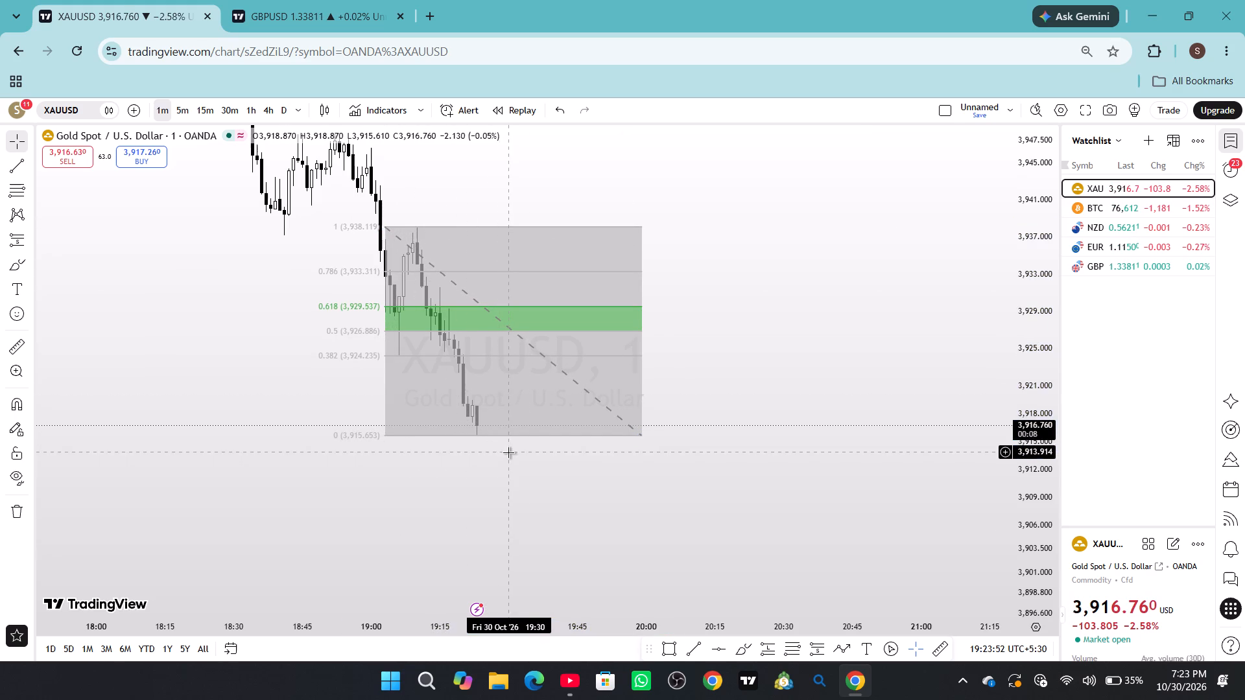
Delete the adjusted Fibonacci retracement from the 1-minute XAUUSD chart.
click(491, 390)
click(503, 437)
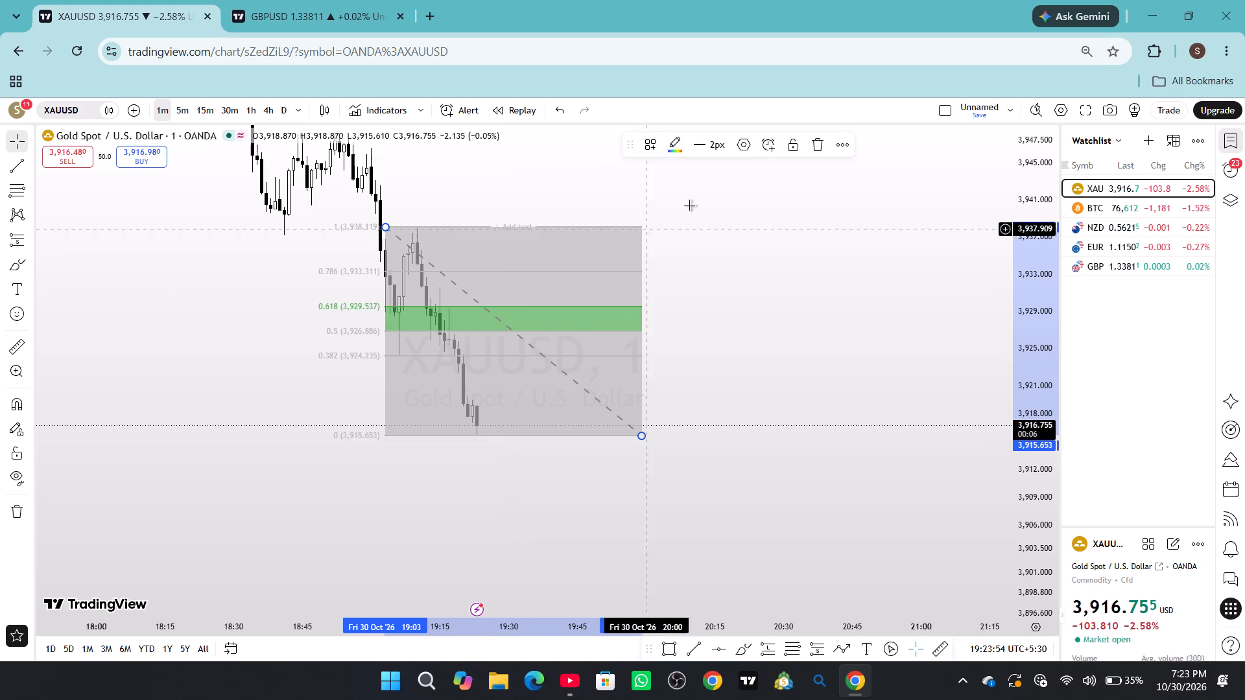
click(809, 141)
Show the XAUUSD chart in full-screen mode.
drag(717, 411, 670, 401)
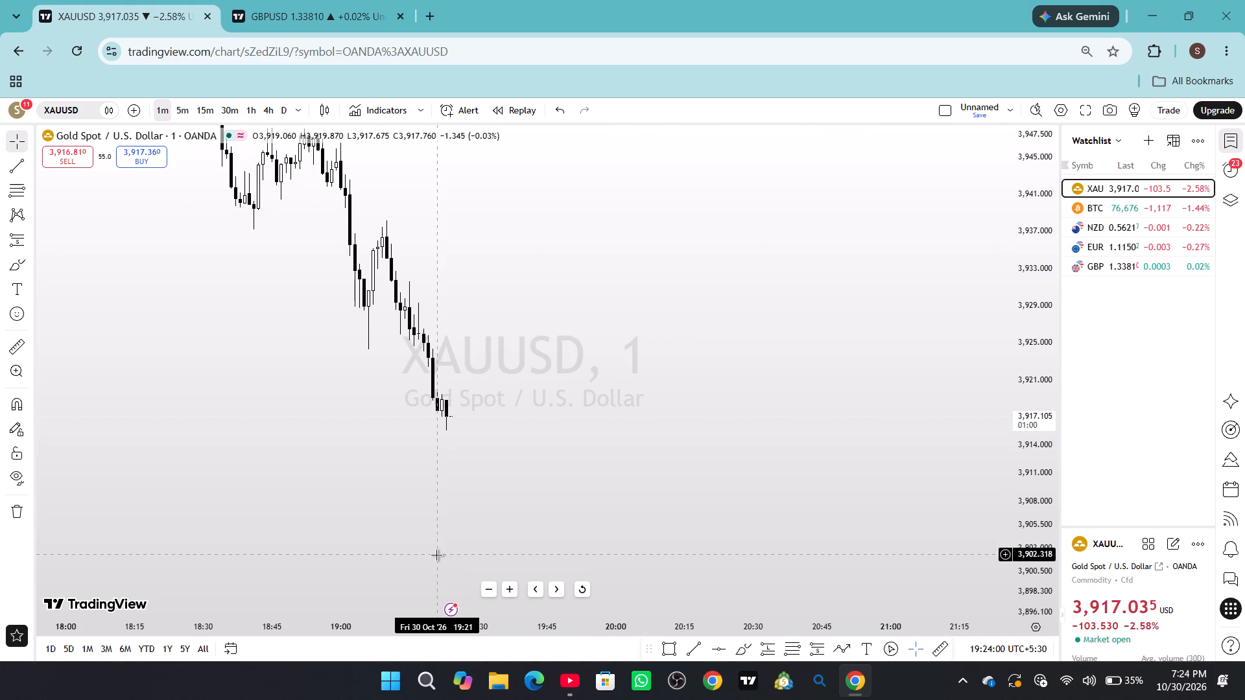
key(F11)
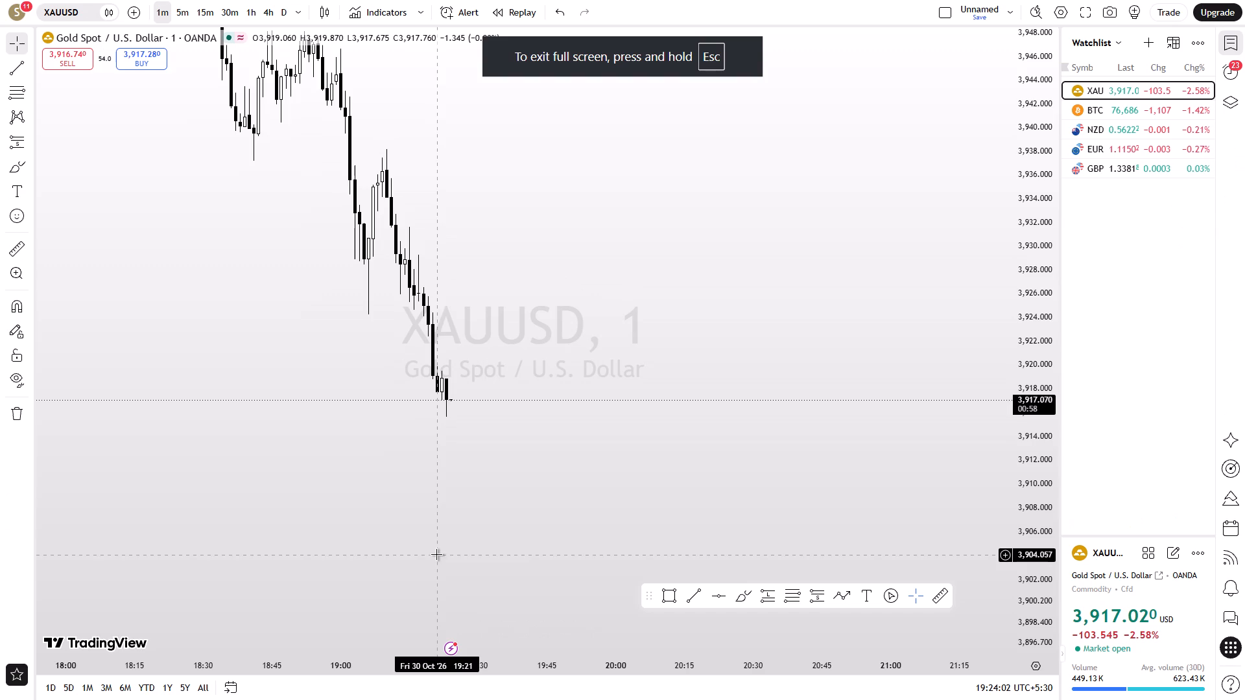
Examine the 1-minute XAUUSD move from the pink zone around 3,968.817 to the latest candles at different scales.
drag(1043, 120, 1054, 409)
scroll(541, 325, down, 2)
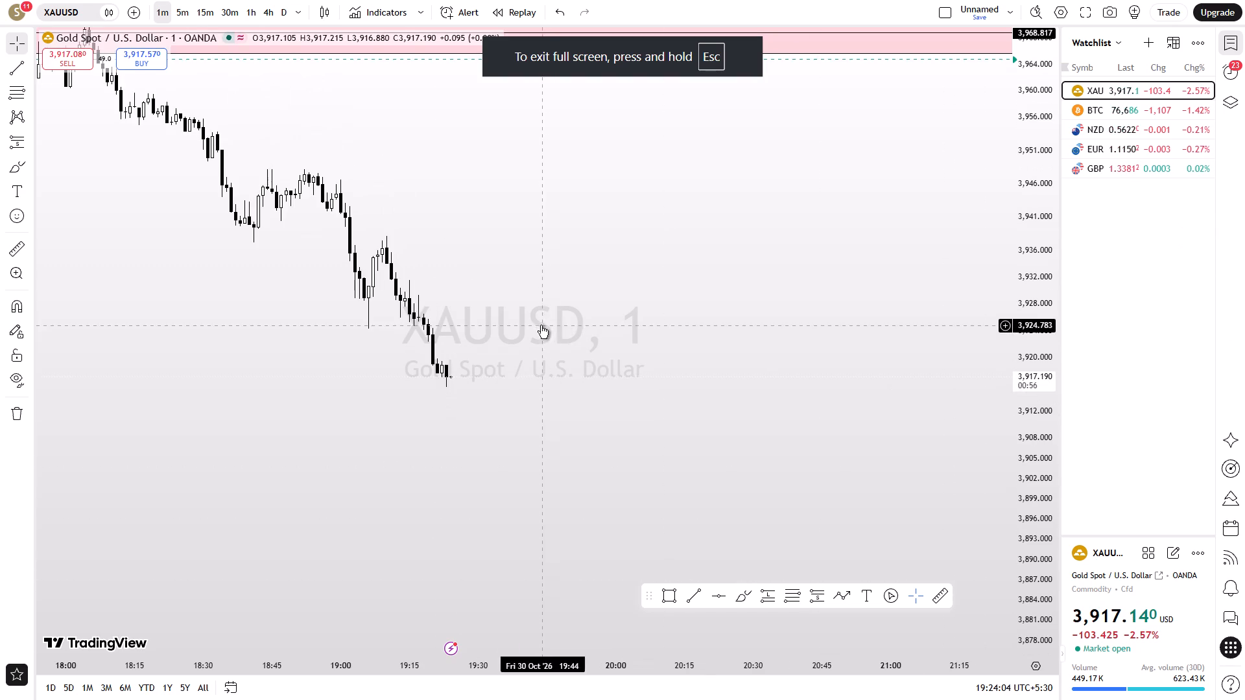
scroll(541, 325, down, 2)
drag(591, 310, 624, 438)
scroll(619, 428, up, 2)
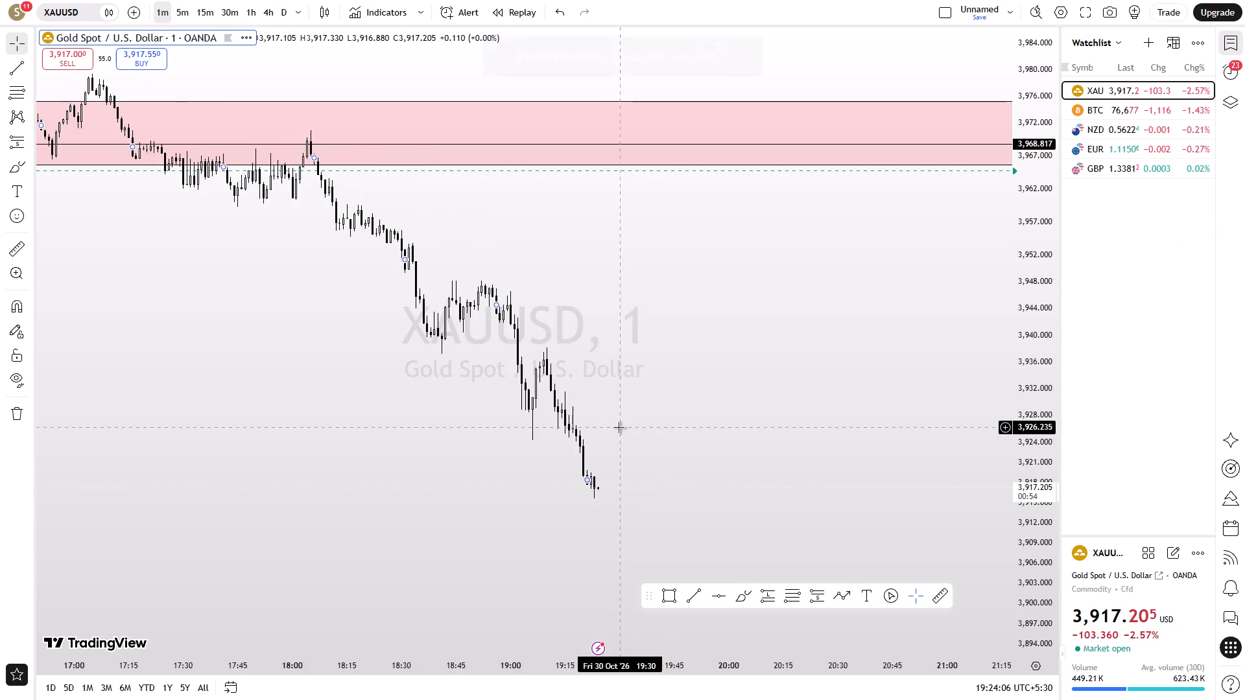
scroll(619, 427, up, 1)
drag(677, 471, 692, 361)
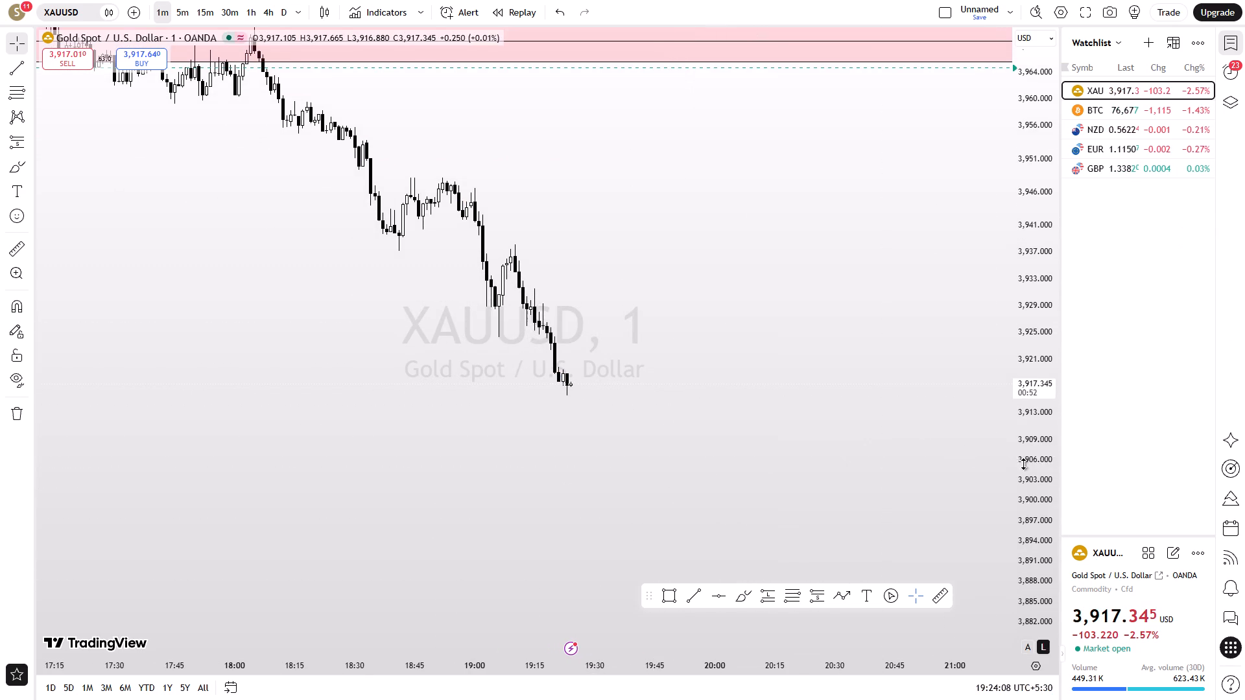
drag(1022, 446, 1001, 332)
drag(809, 413, 771, 358)
scroll(761, 358, up, 2)
scroll(759, 358, down, 3)
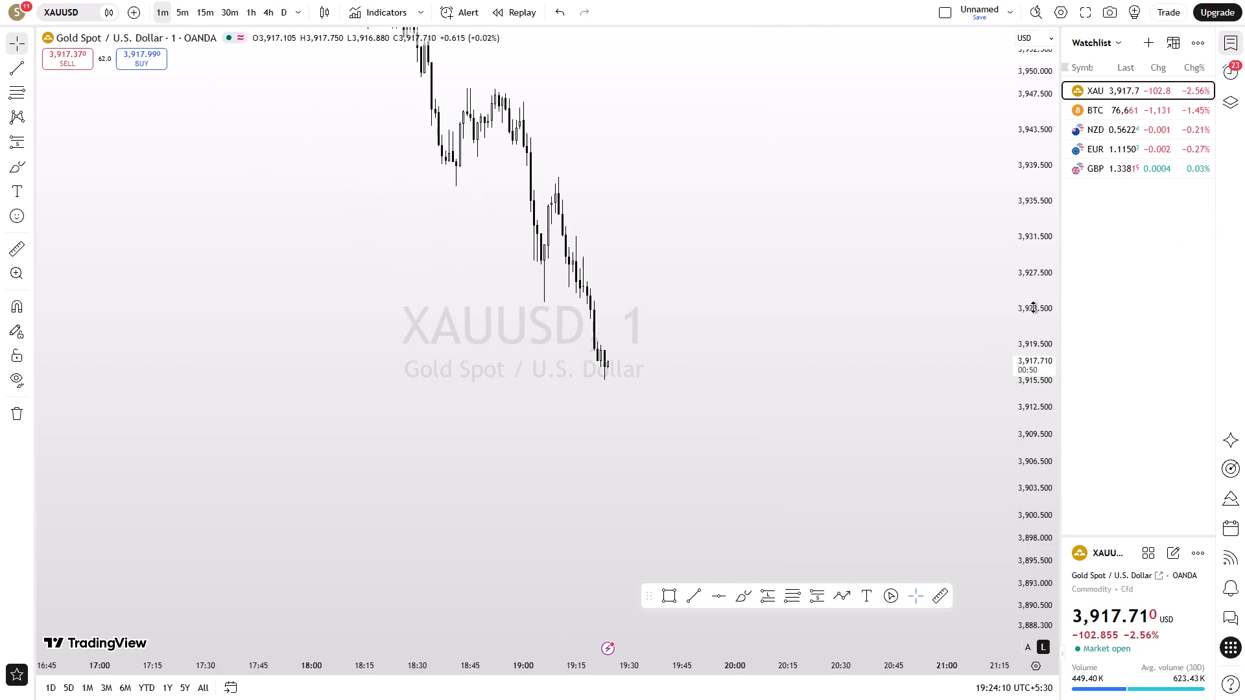
drag(1044, 167, 1012, 280)
drag(890, 336, 891, 439)
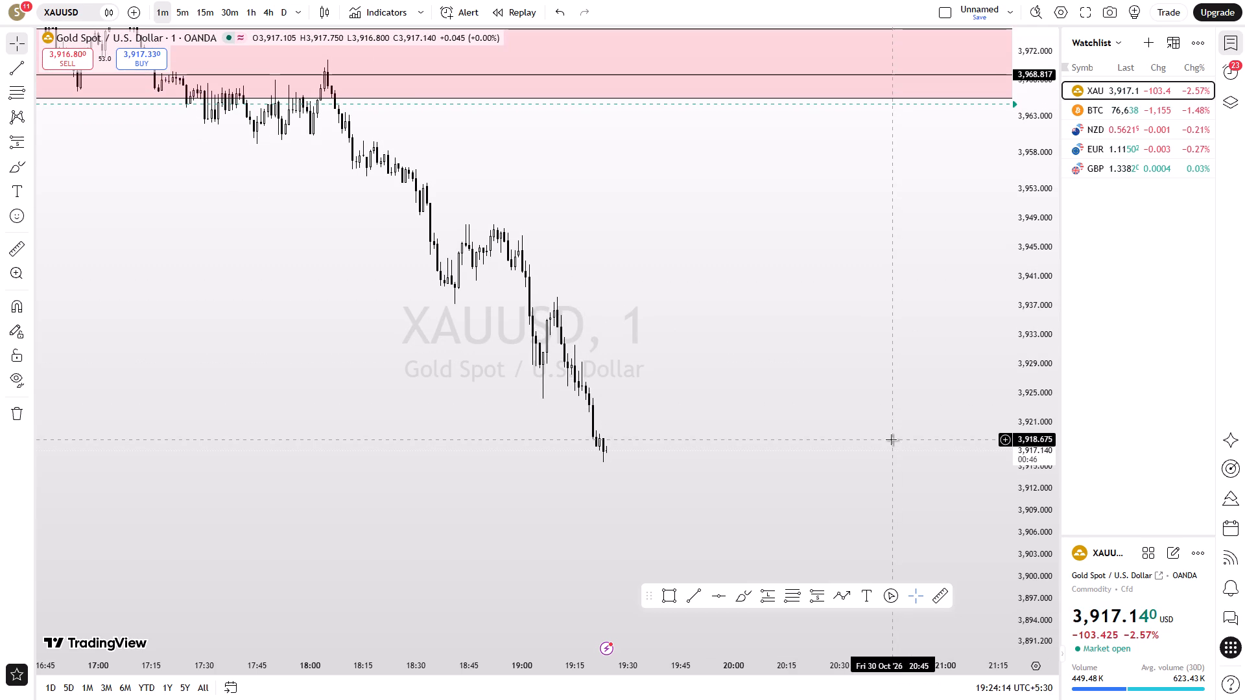
scroll(765, 413, up, 2)
drag(779, 472, 822, 460)
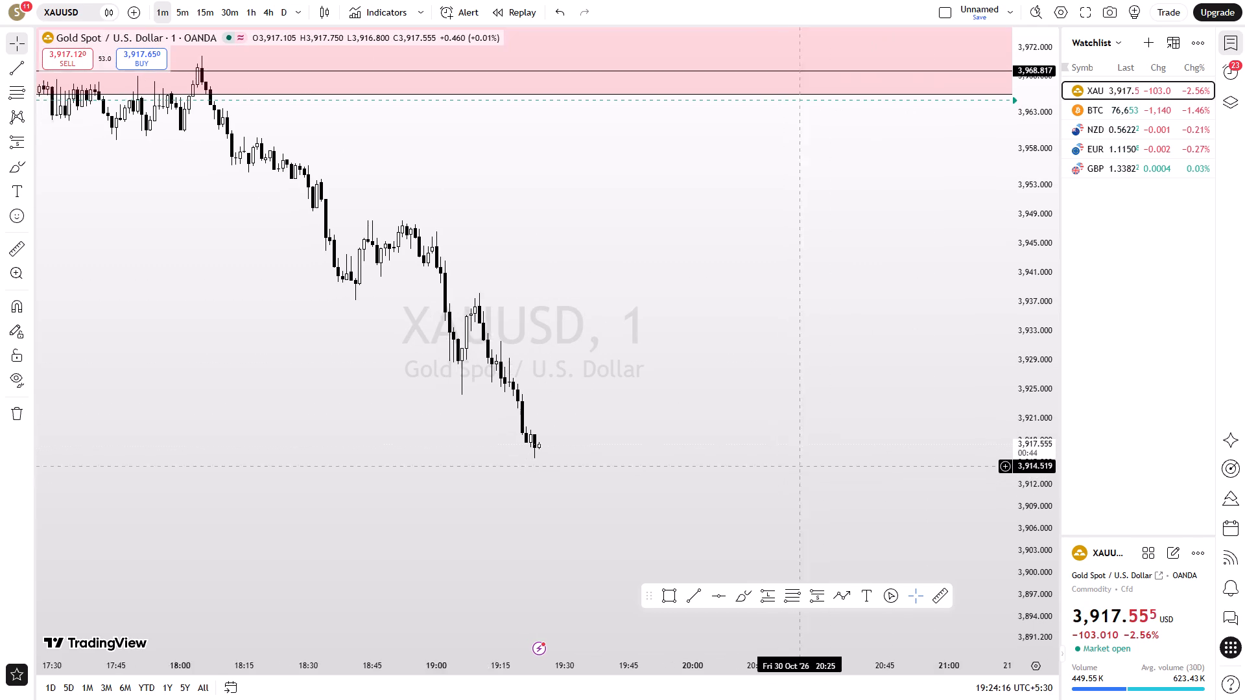
drag(822, 460, 844, 451)
scroll(781, 456, up, 2)
drag(768, 456, 965, 480)
drag(1034, 500, 1025, 426)
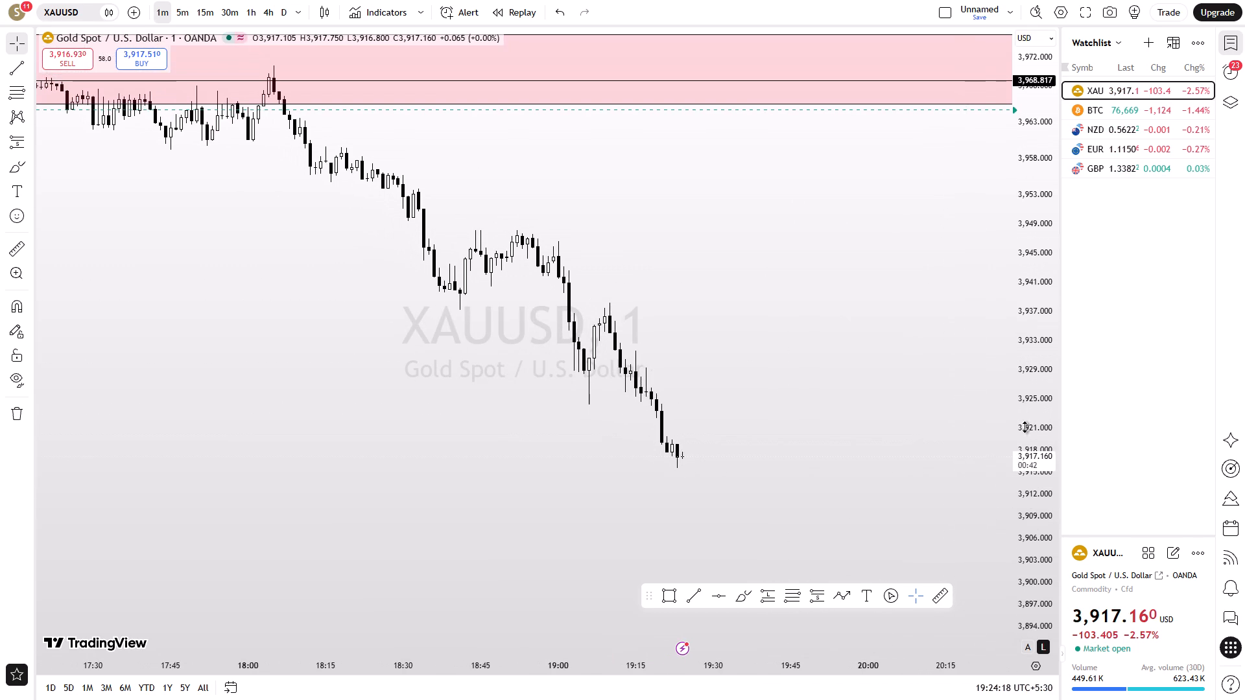
drag(1025, 426, 1023, 401)
drag(896, 369, 851, 406)
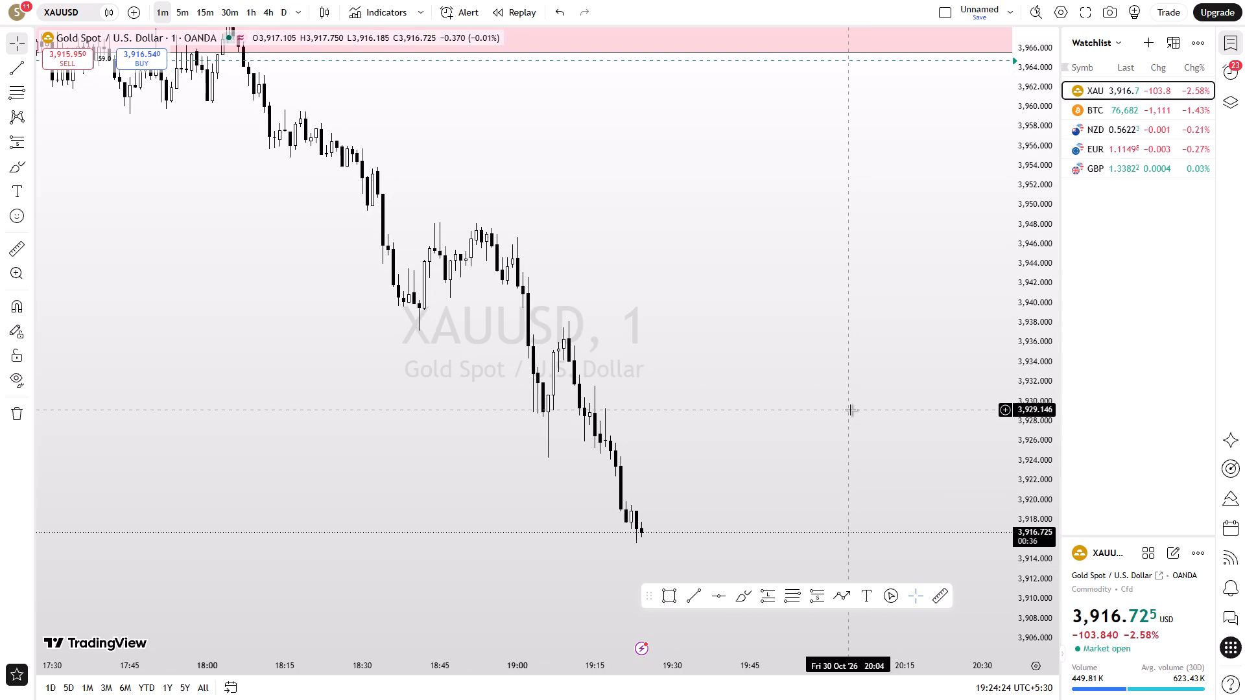
Examine the XAUUSD sell-off on the 1-minute, 5-minute and 15-minute charts, down from the pink zones above.
scroll(543, 449, up, 1)
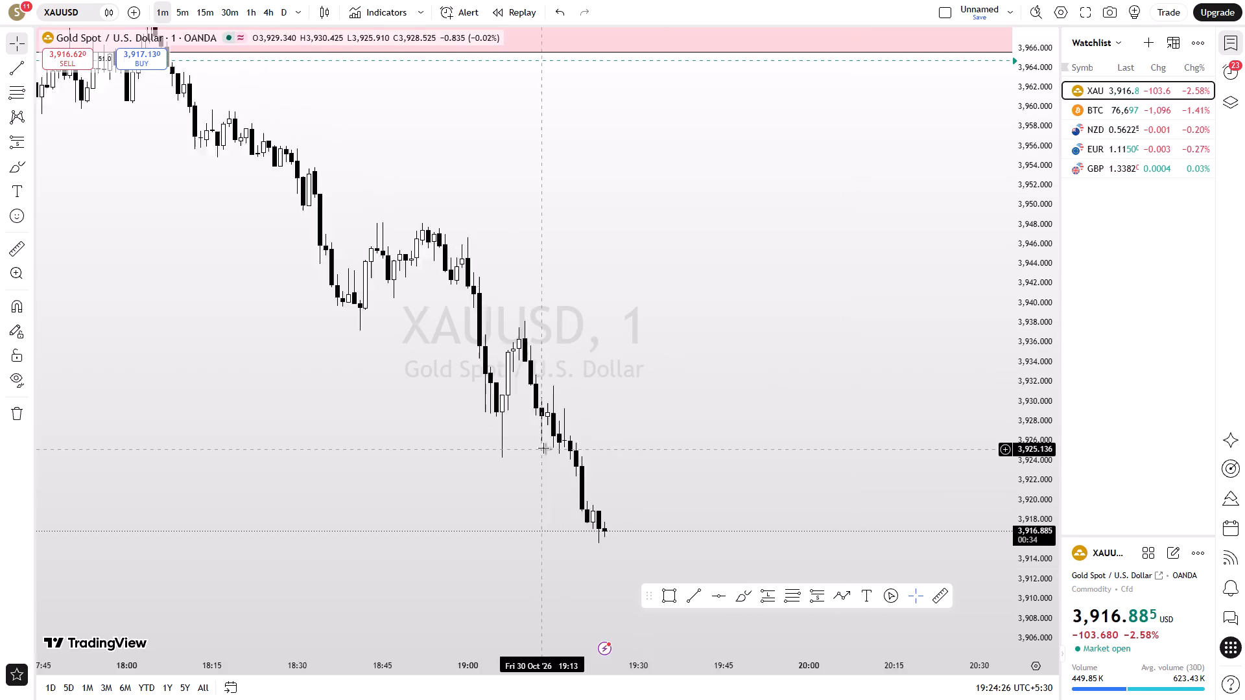
scroll(543, 448, up, 2)
drag(655, 471, 628, 379)
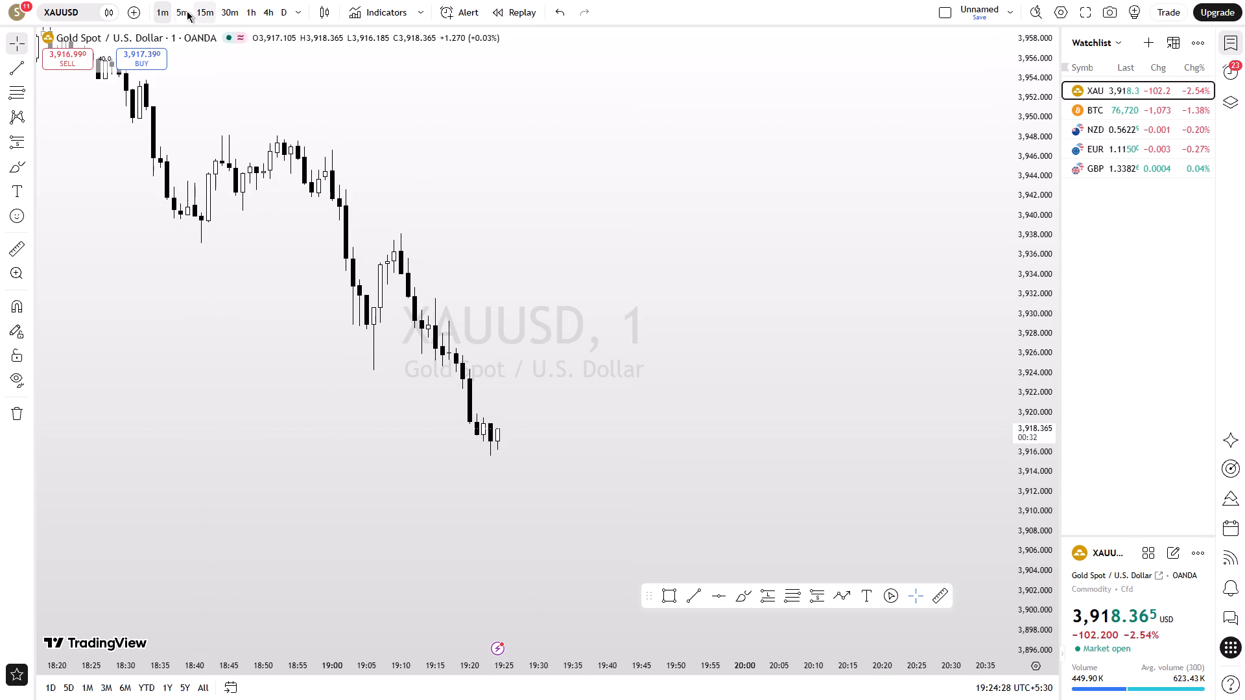
click(184, 8)
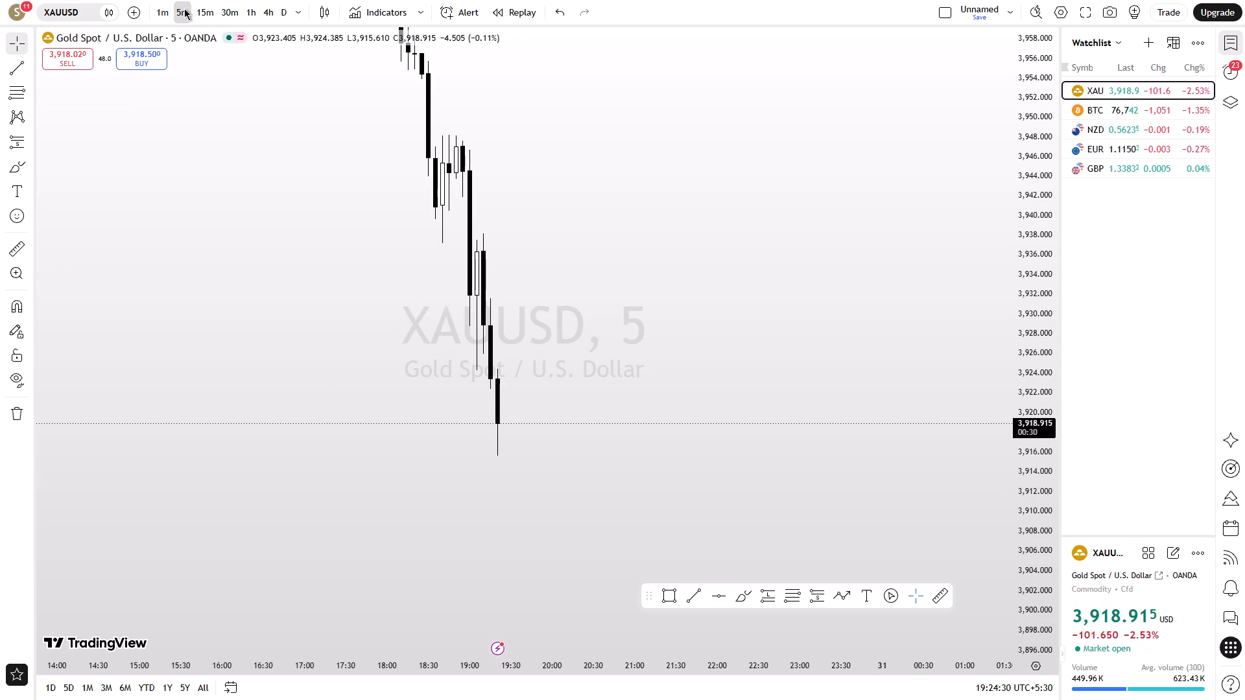
click(206, 13)
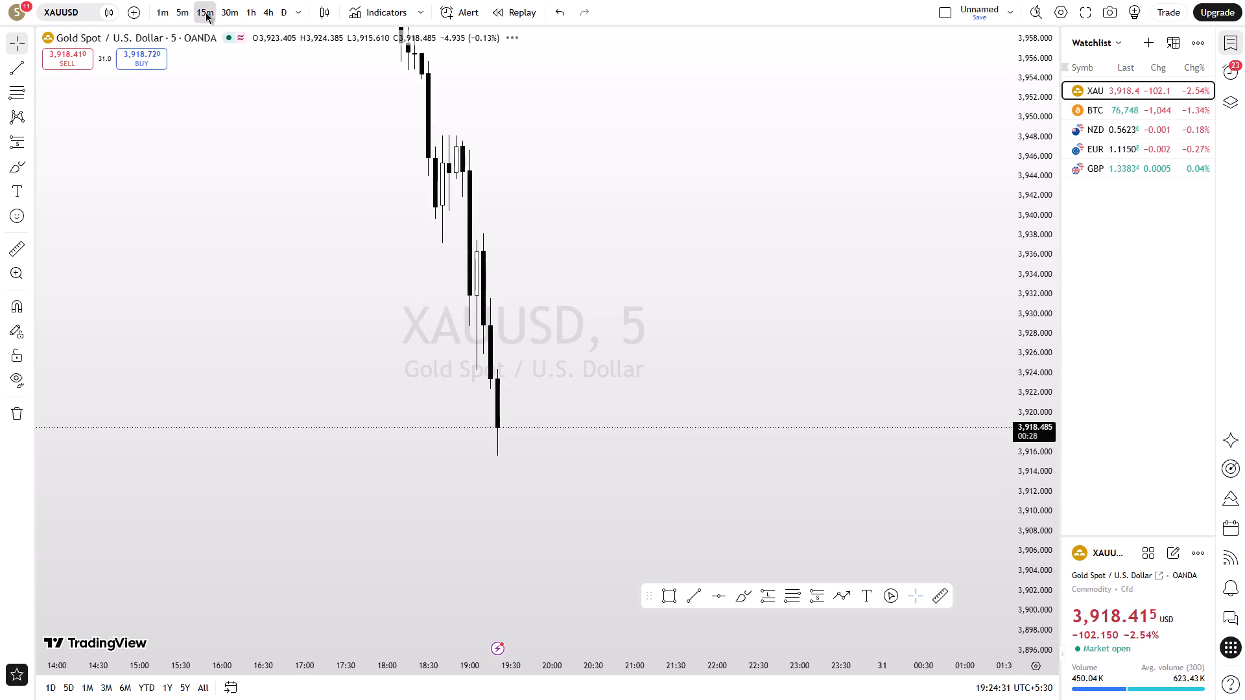
drag(1028, 75, 1046, 503)
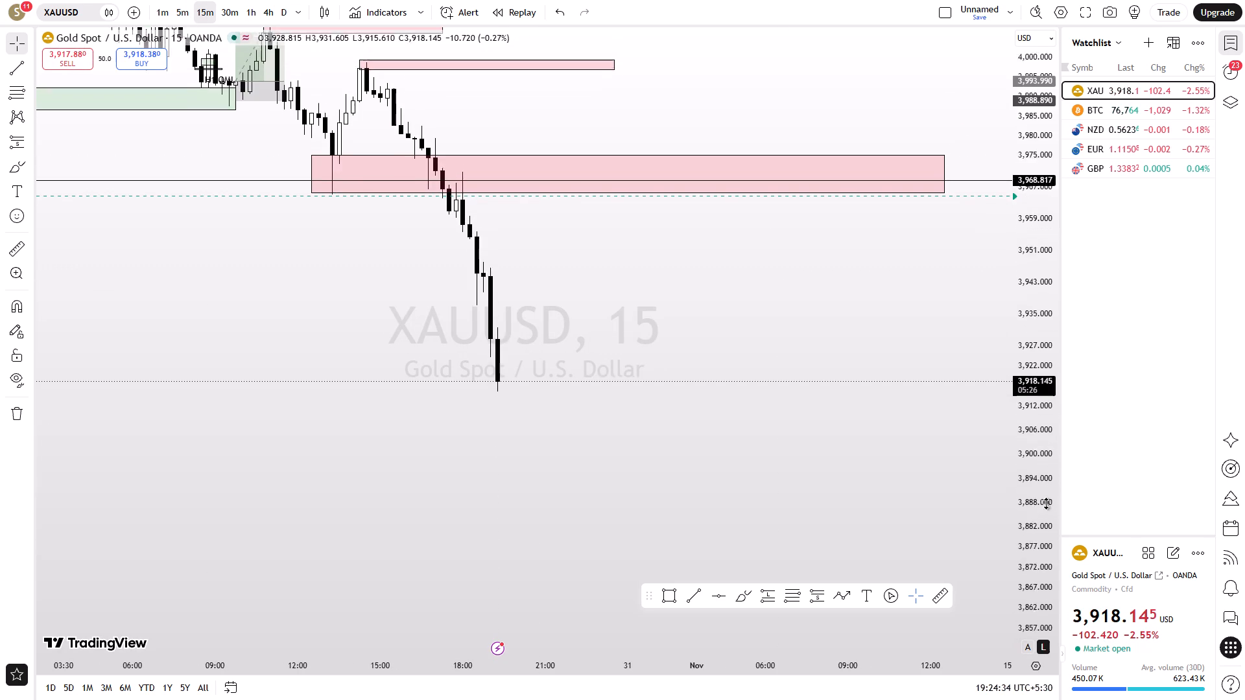
drag(1046, 503, 1043, 532)
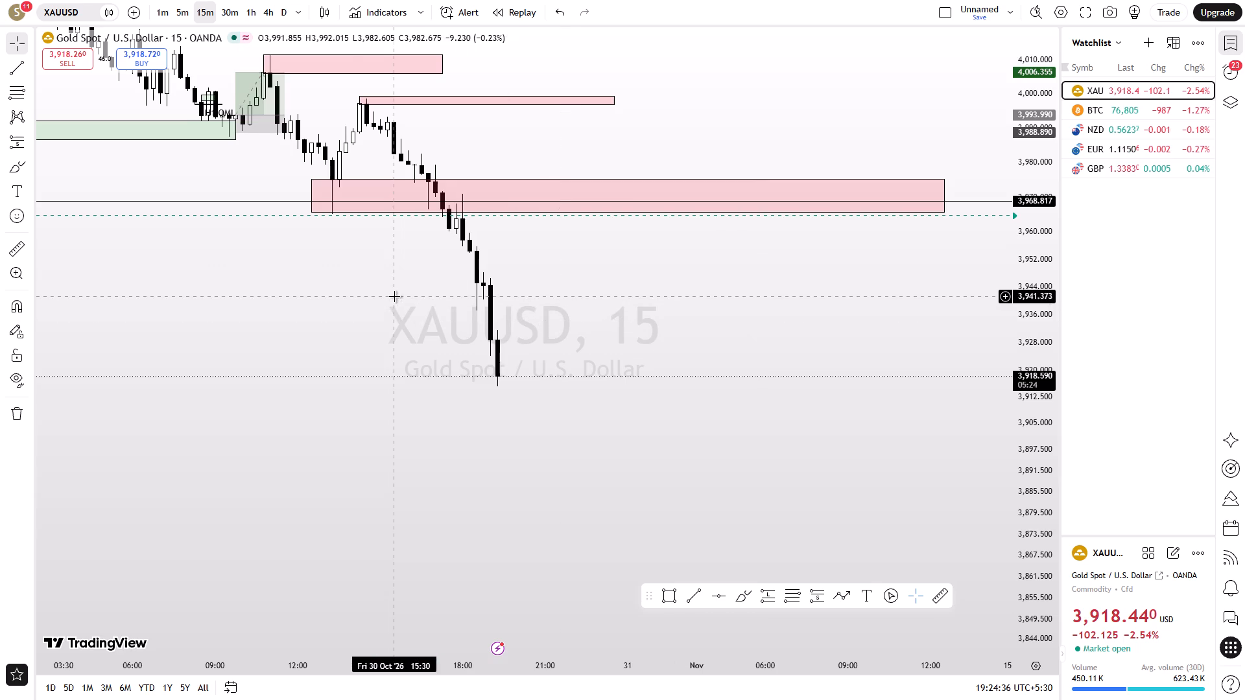
On the 1-hour XAUUSD chart, delete the price-crossing alert near 3,964.73 at the lower edge of the pink zone.
click(247, 5)
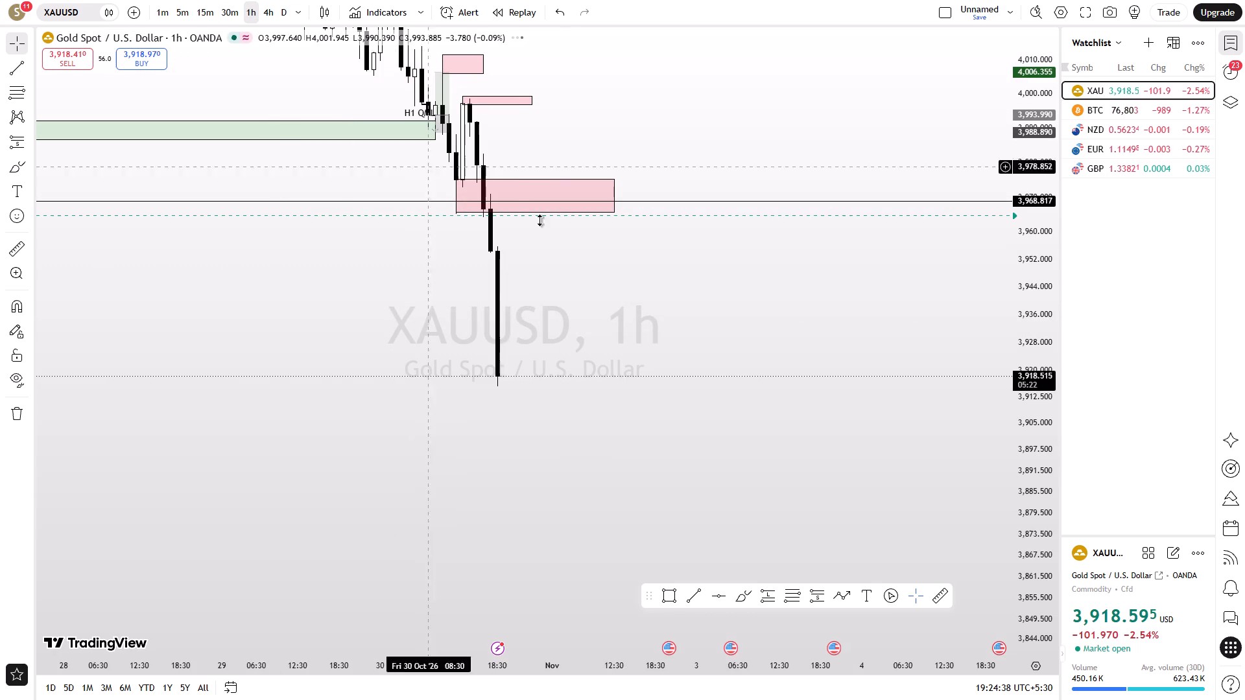
drag(628, 285, 642, 332)
drag(1035, 111, 1049, 384)
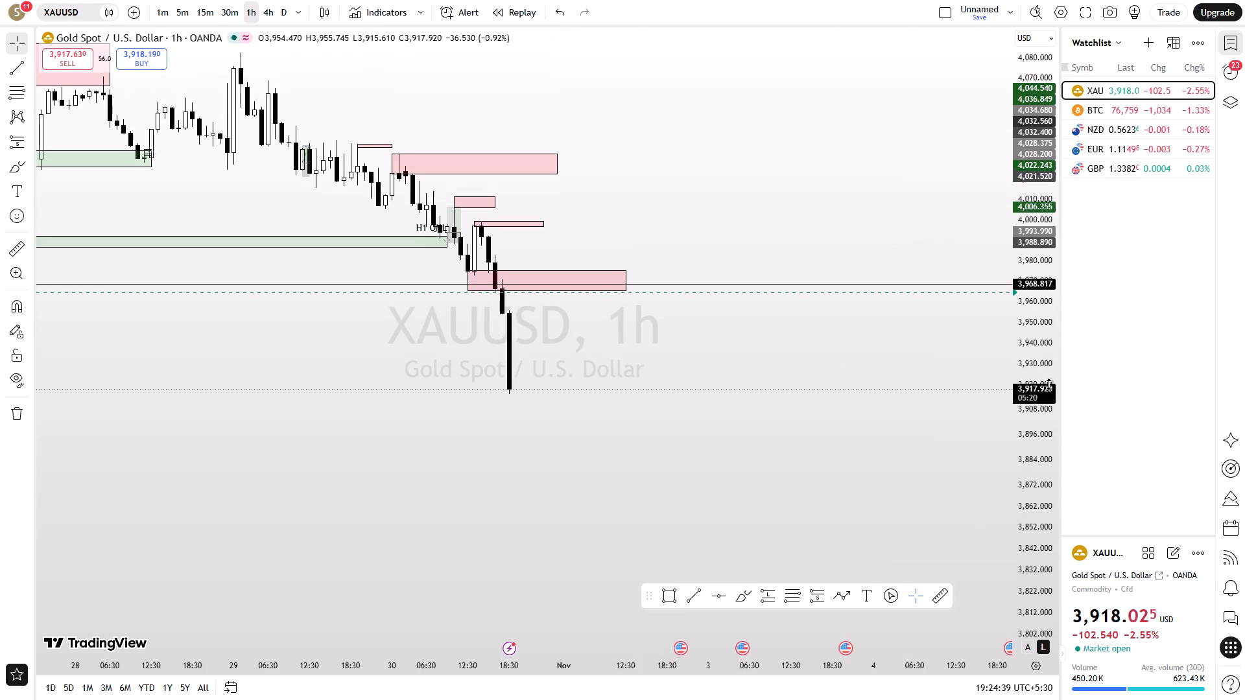
drag(1049, 384, 1048, 386)
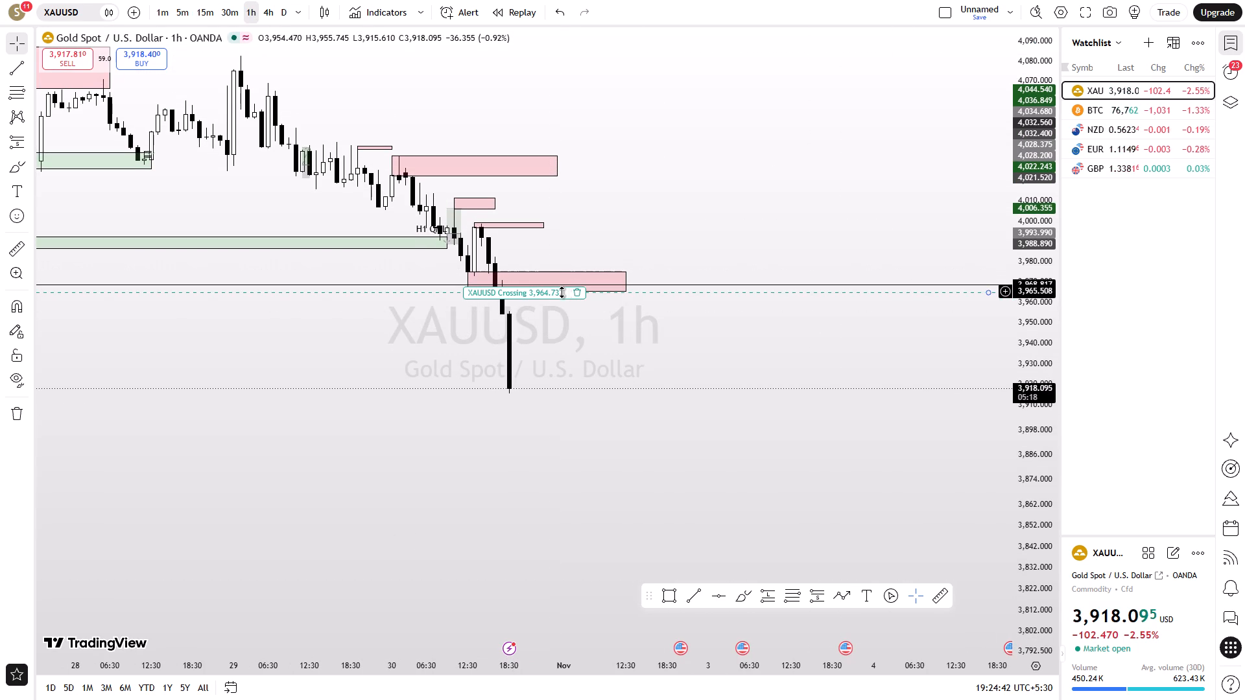
click(575, 294)
click(729, 382)
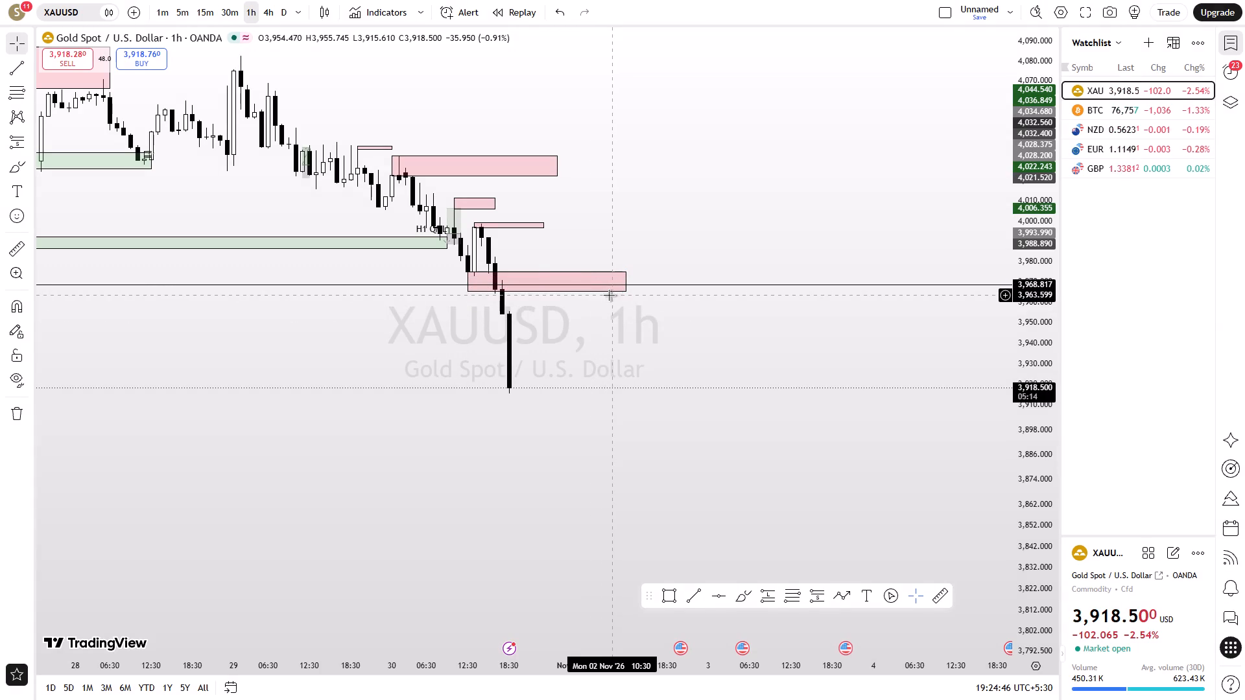
Delete the pink zone between 3,975.213 and 3,965.623 from the 1-hour XAUUSD chart.
click(606, 293)
click(600, 292)
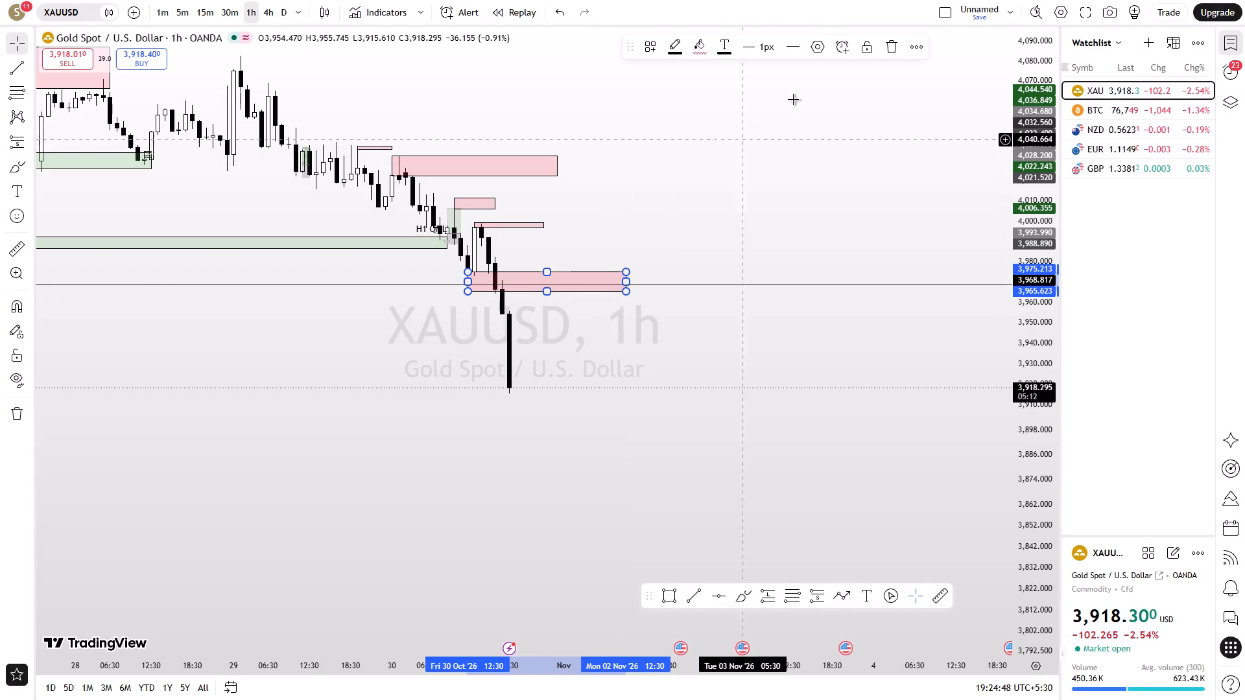
click(885, 49)
Delete the horizontal line at 3,968.817 from the 1-hour XAUUSD chart.
drag(645, 458, 619, 447)
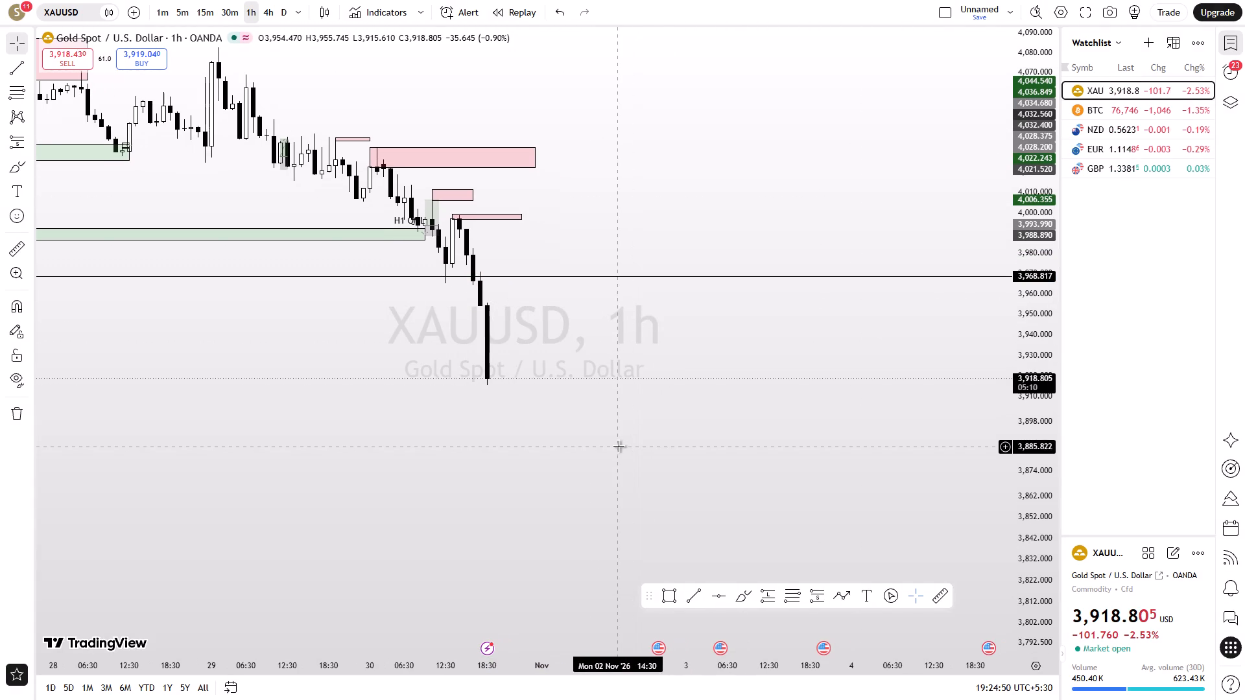
click(436, 275)
click(861, 50)
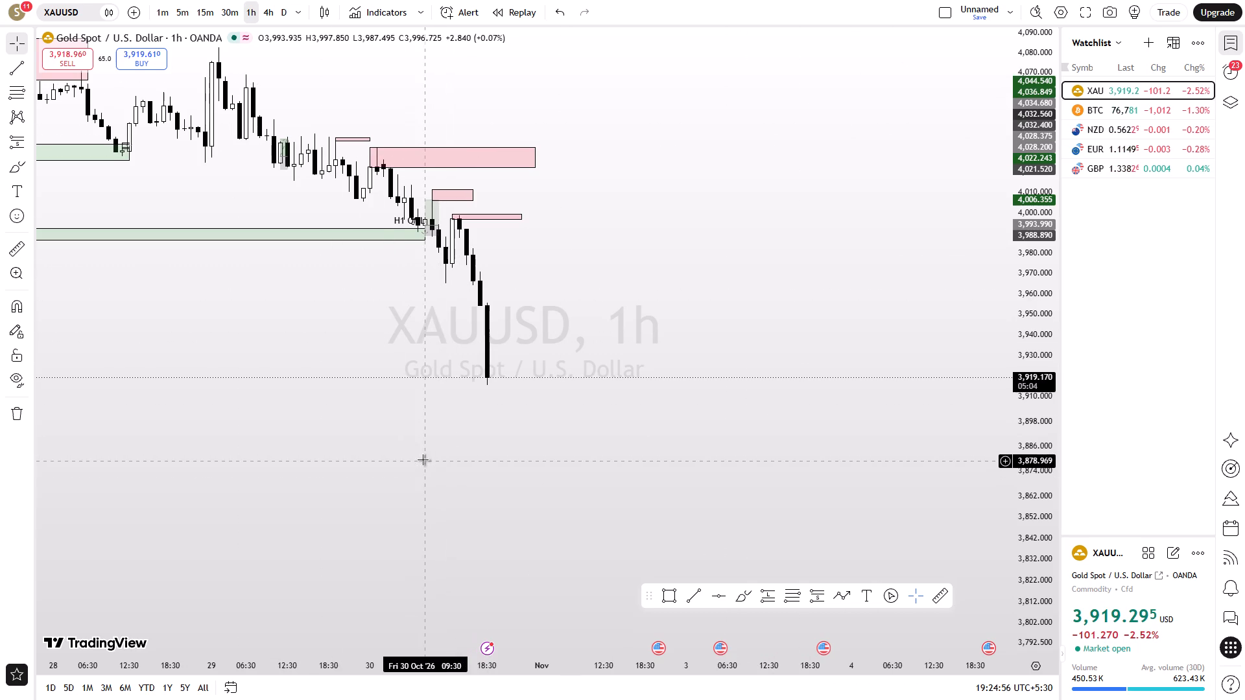
Examine the XAUUSD decline on the 1-hour chart and the latest swings on the 1-minute chart.
drag(317, 352, 471, 463)
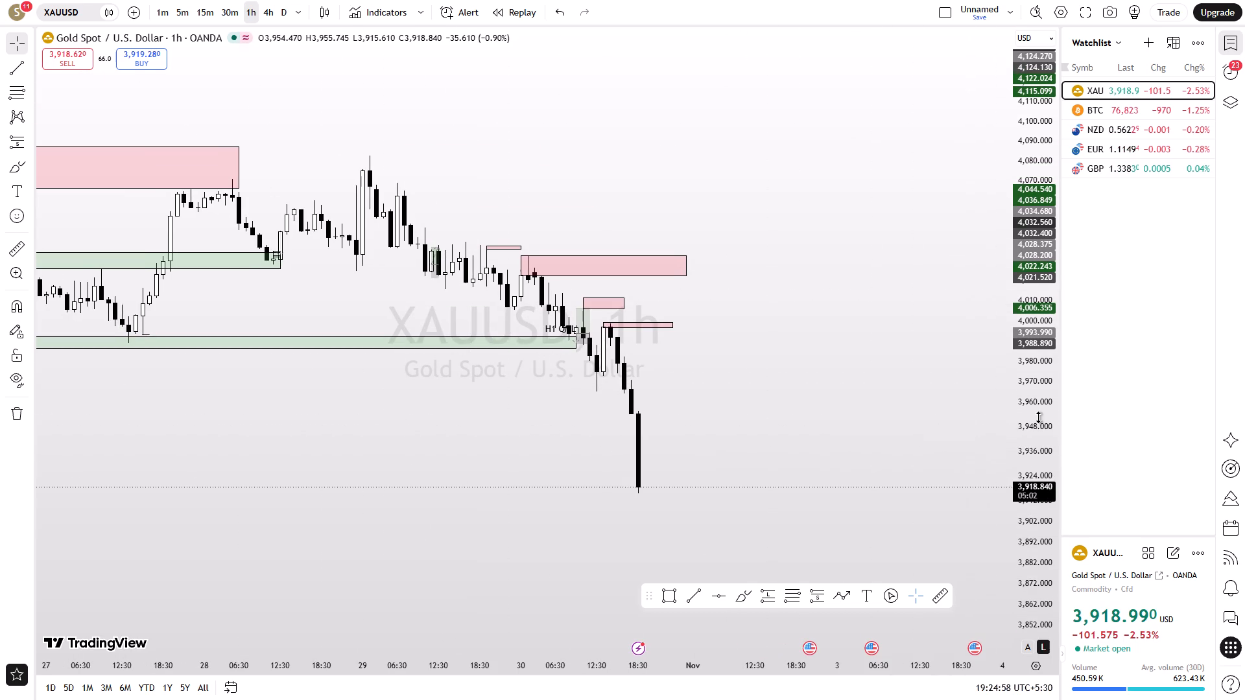
drag(1039, 387, 1036, 342)
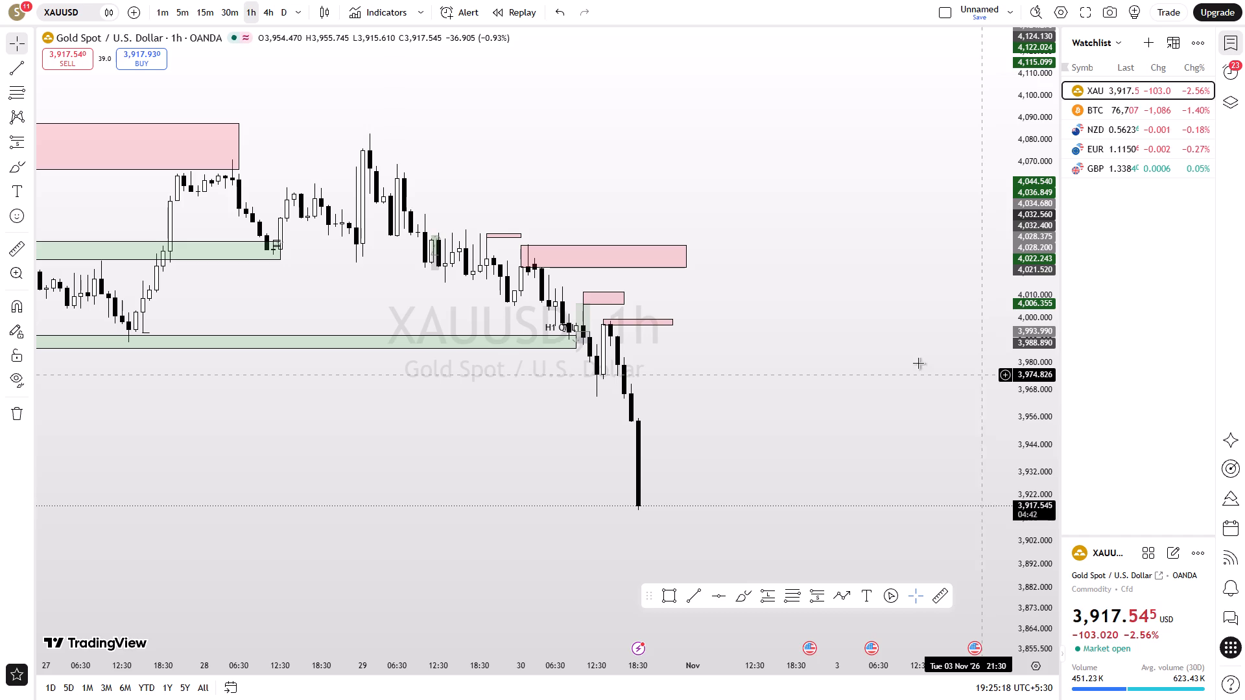
click(161, 11)
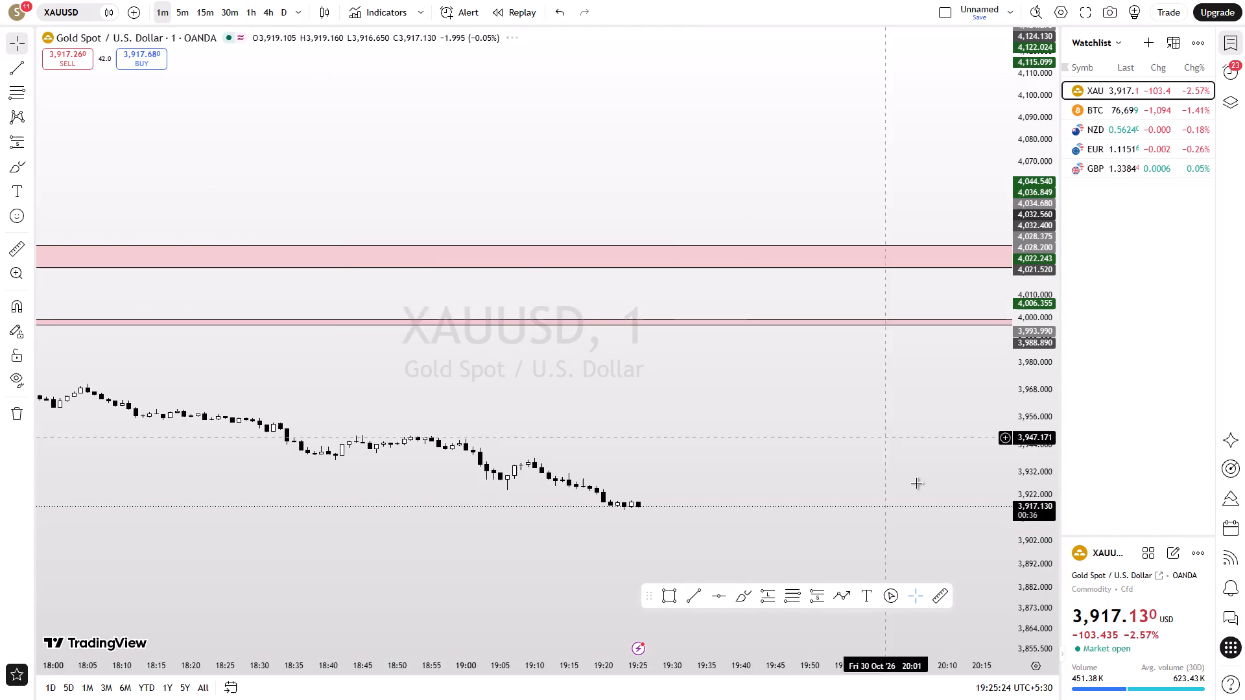
drag(876, 480, 961, 328)
drag(1032, 531, 1010, 148)
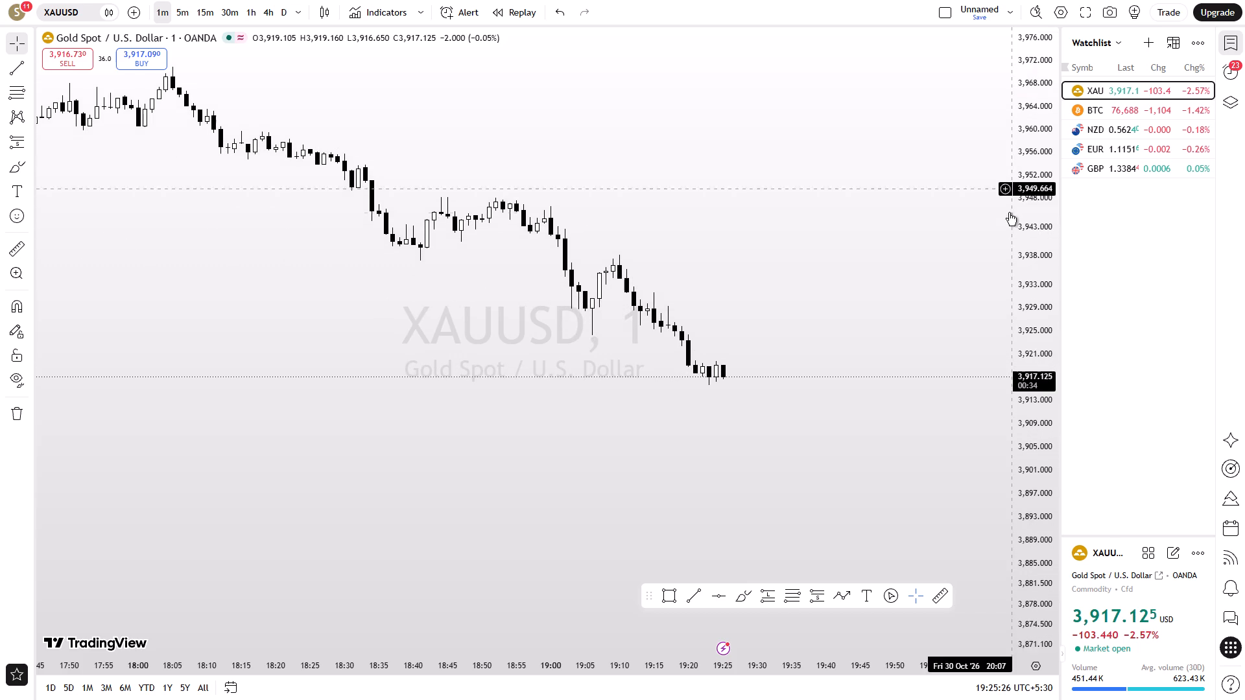
drag(1040, 542, 987, 280)
drag(859, 222, 768, 340)
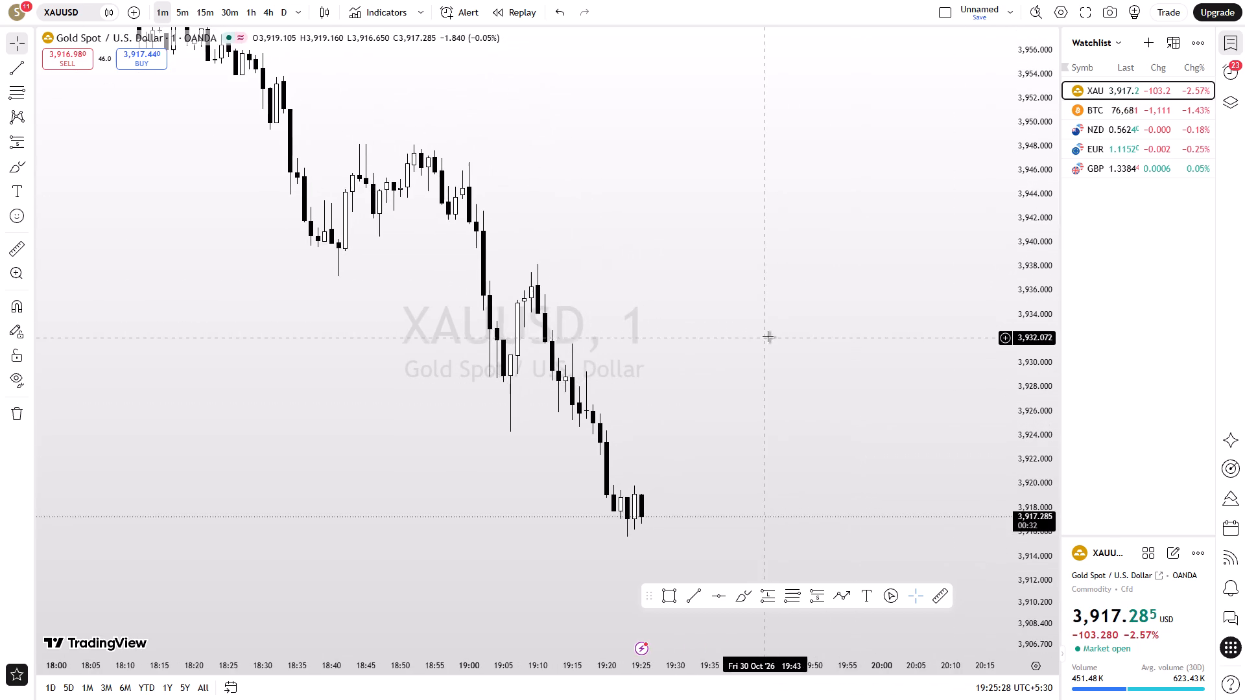
scroll(768, 336, down, 2)
drag(816, 410, 736, 364)
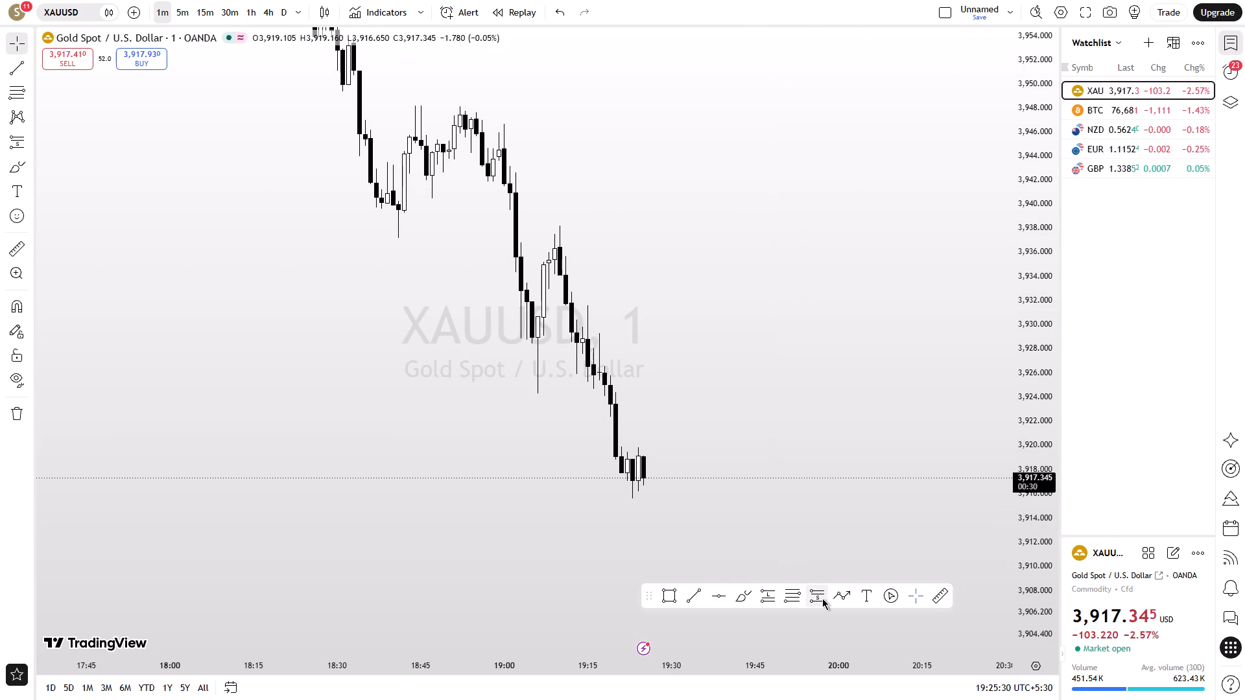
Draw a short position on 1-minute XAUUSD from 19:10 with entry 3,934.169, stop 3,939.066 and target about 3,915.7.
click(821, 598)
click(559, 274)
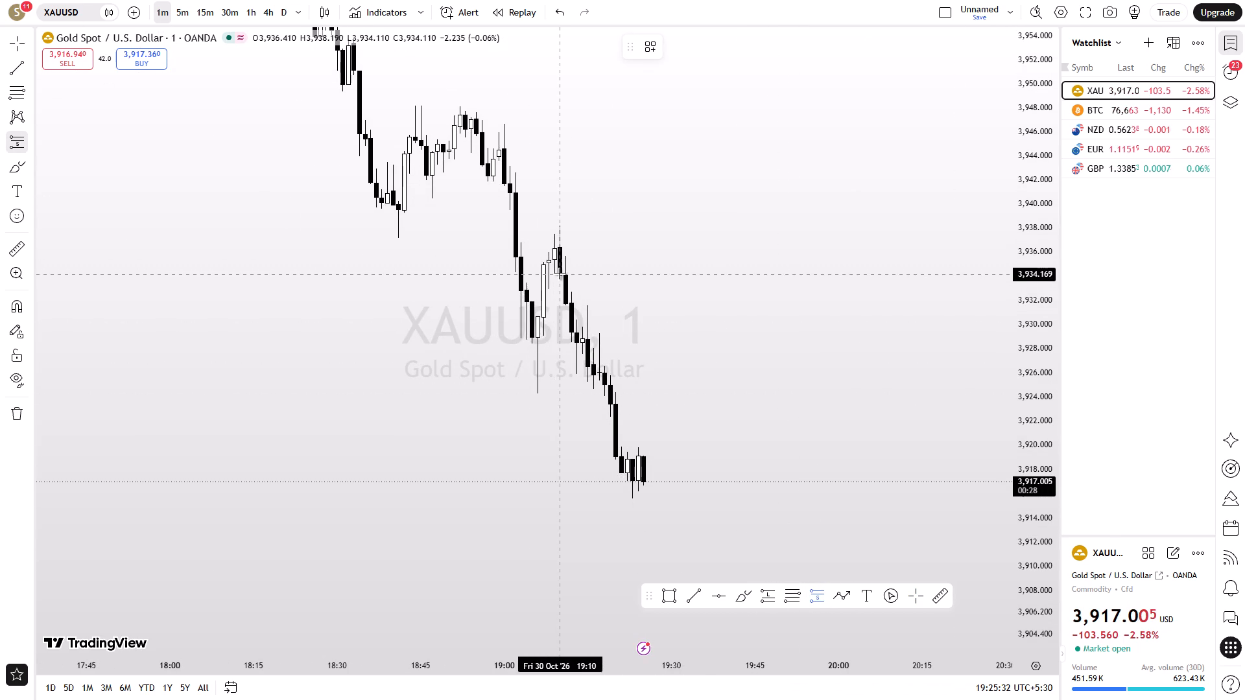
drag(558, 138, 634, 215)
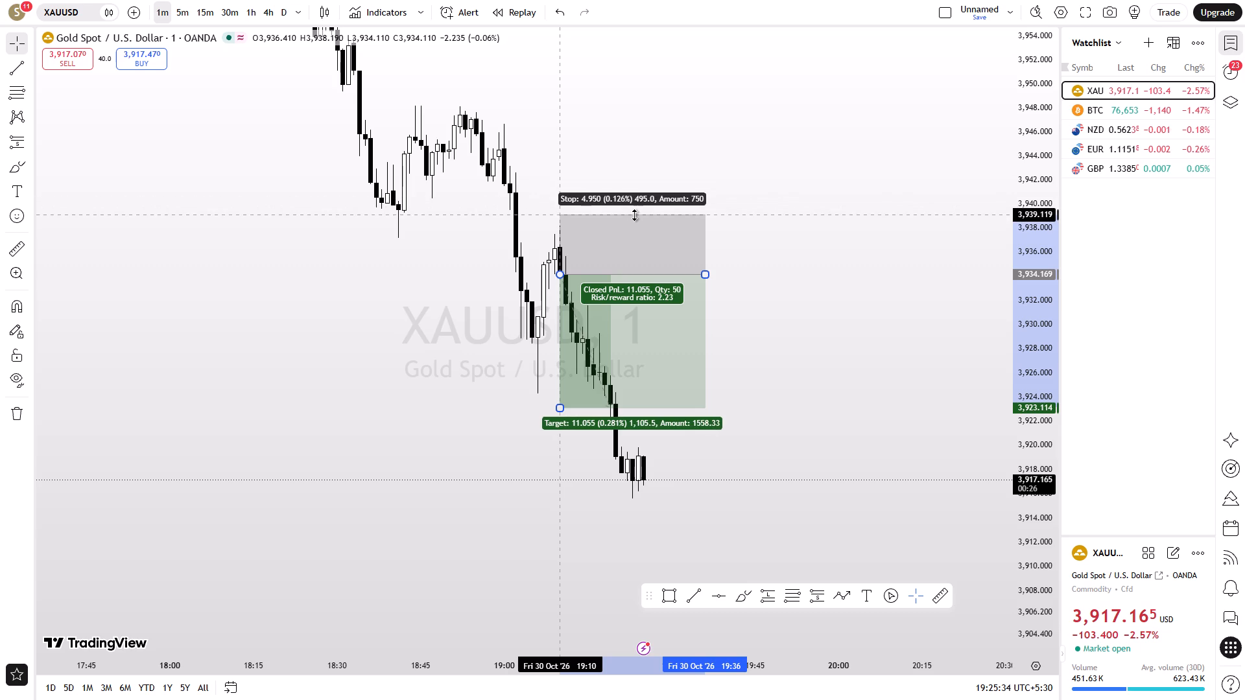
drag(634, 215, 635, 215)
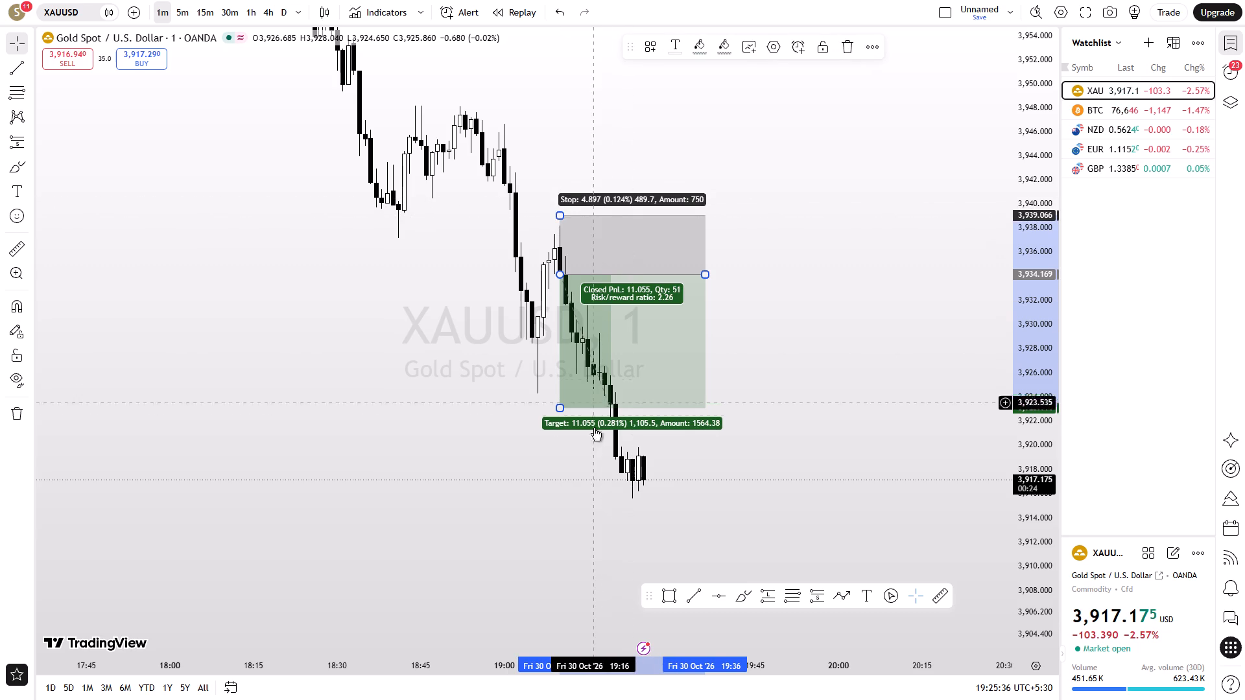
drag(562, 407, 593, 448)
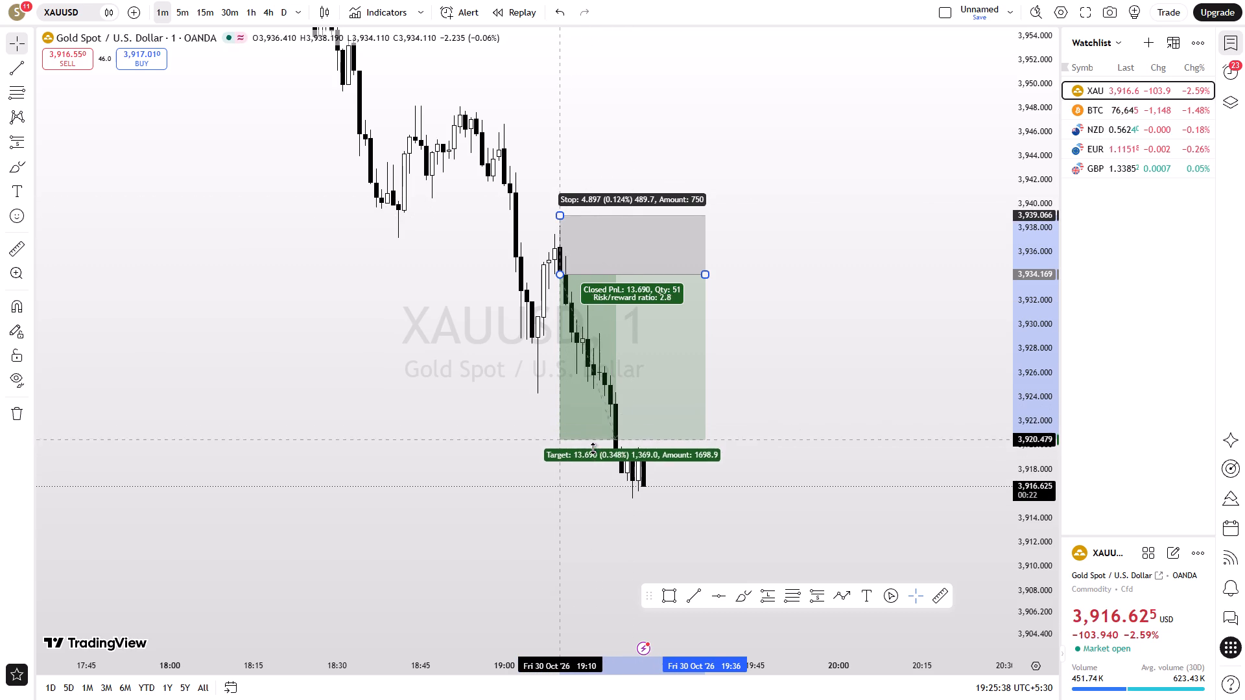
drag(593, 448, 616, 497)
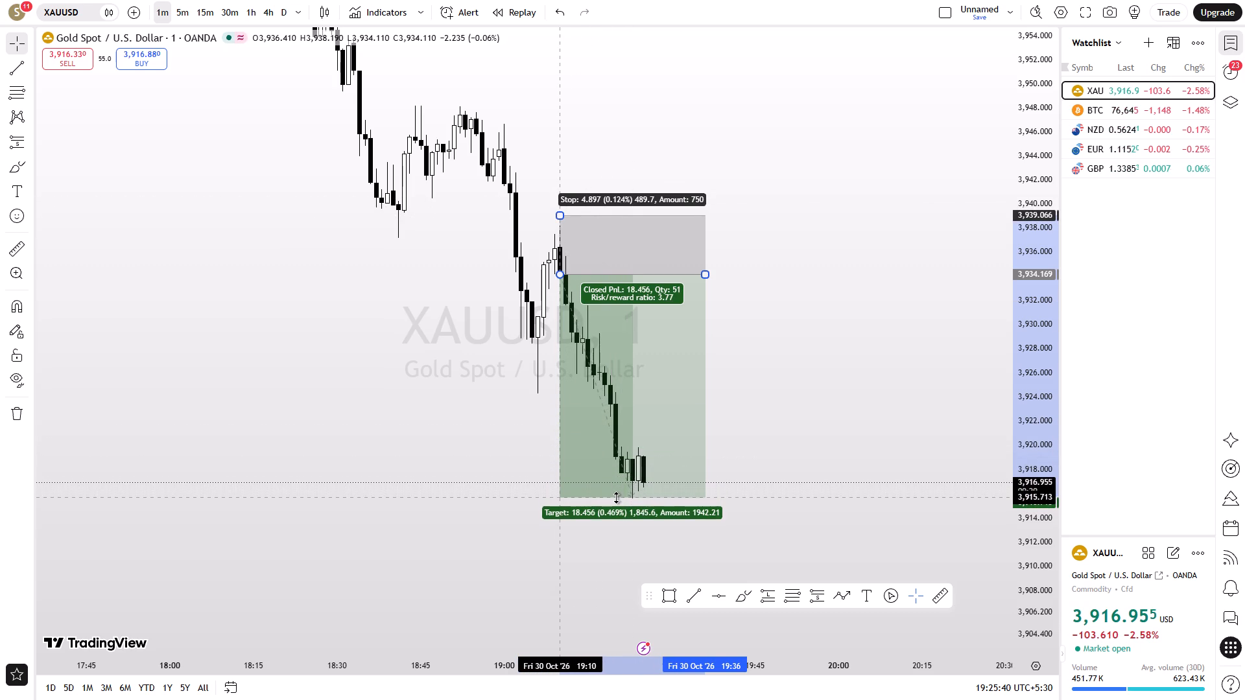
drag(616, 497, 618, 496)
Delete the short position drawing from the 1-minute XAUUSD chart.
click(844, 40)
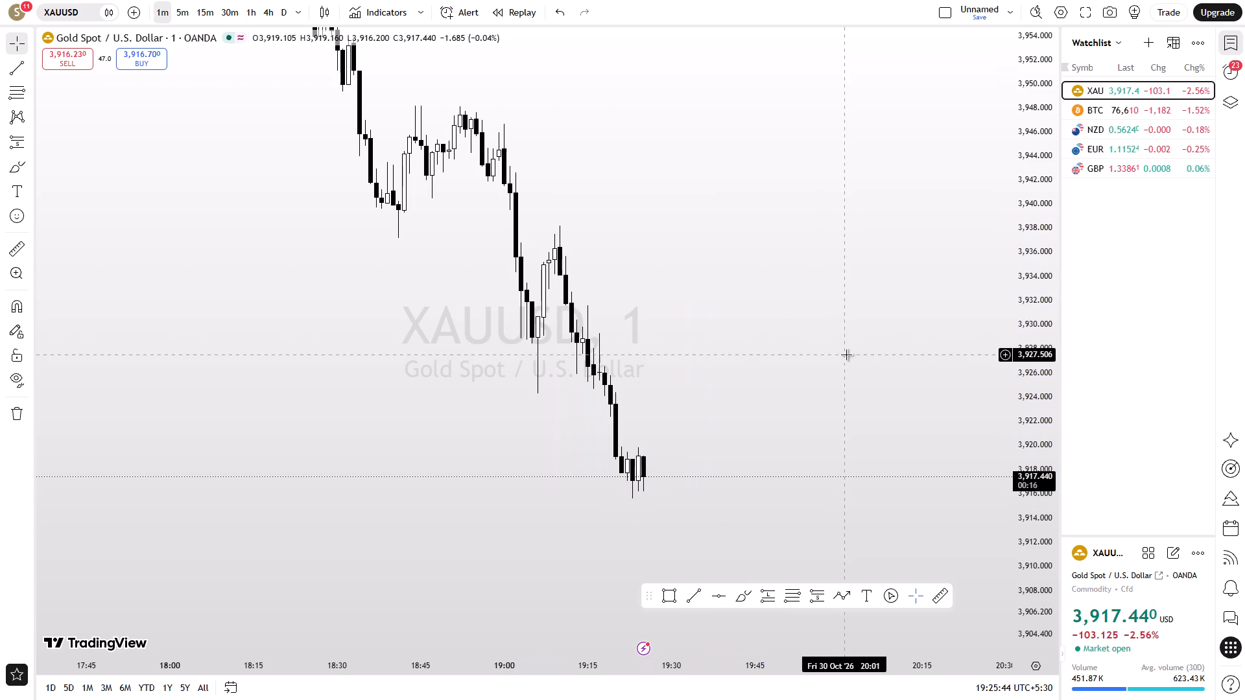